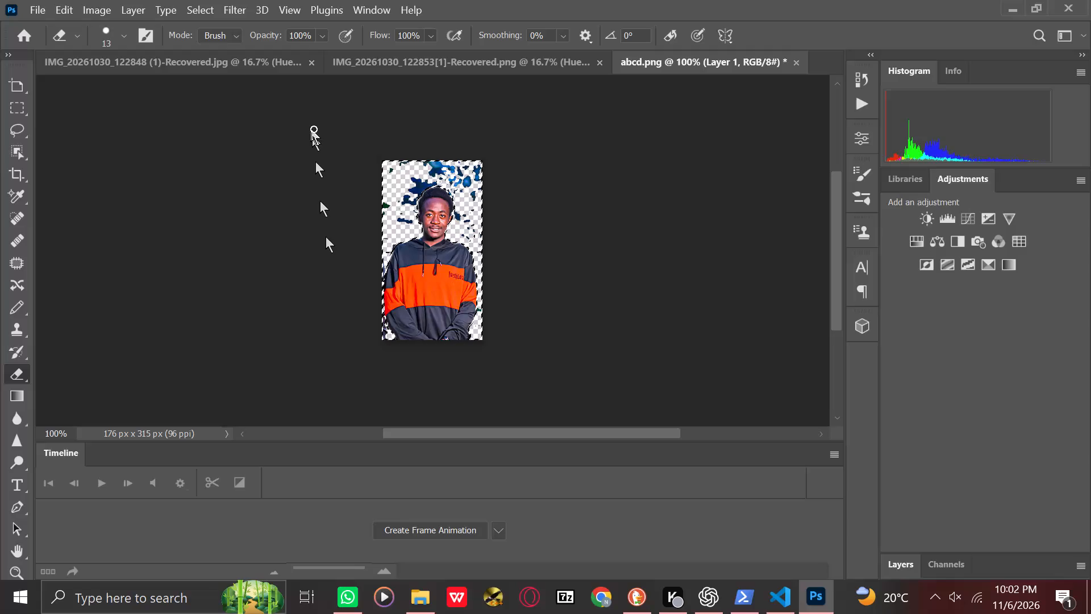
Erase the blue background remnants above and around the man's head with the 13 px Eraser.
drag(418, 186, 426, 209)
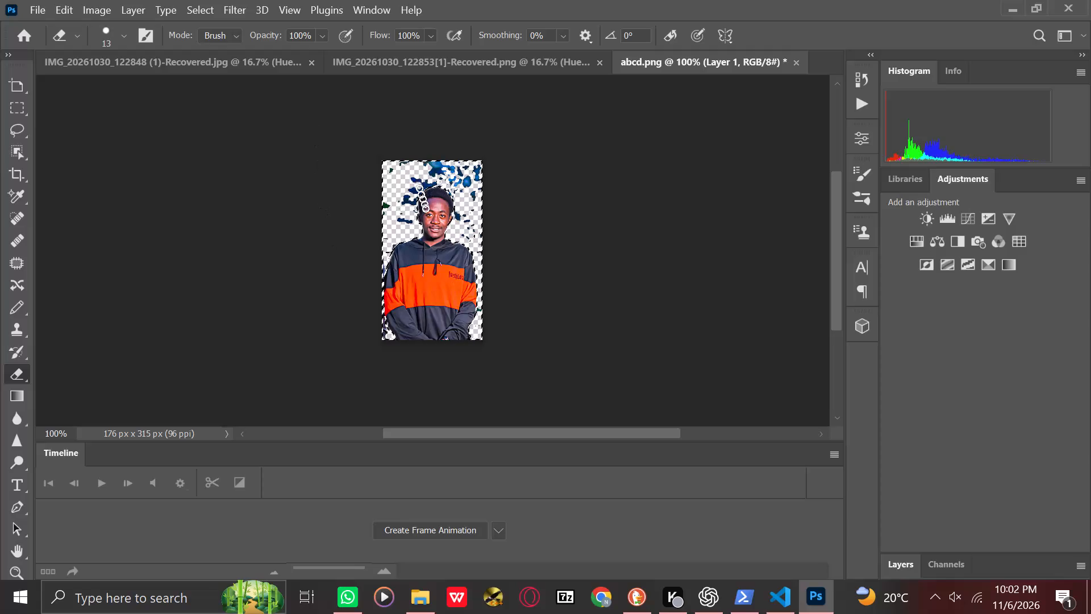
drag(426, 209, 444, 204)
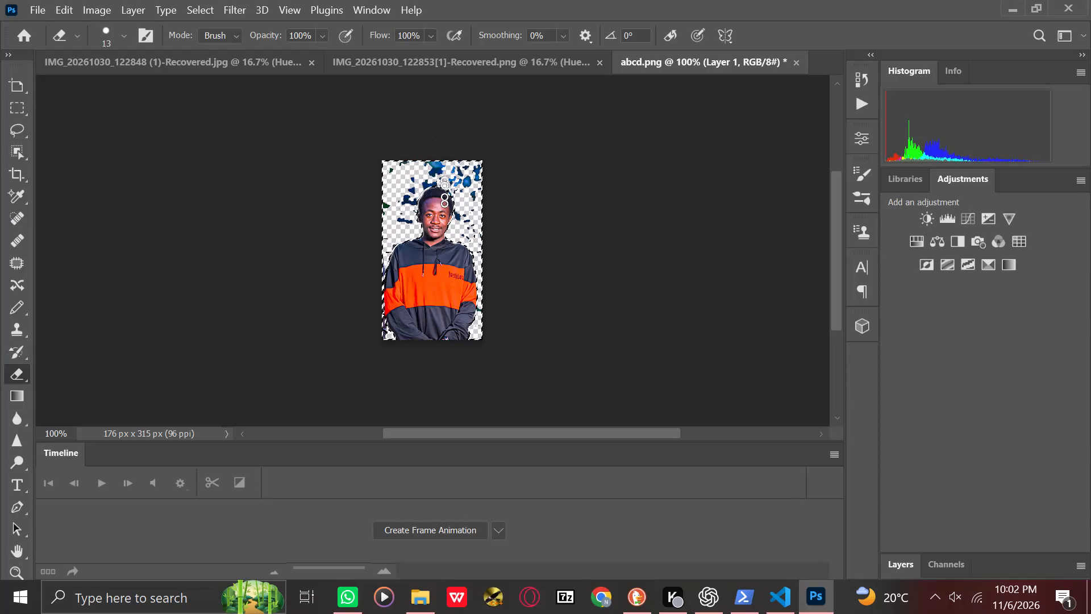
drag(444, 204, 464, 201)
drag(464, 201, 436, 149)
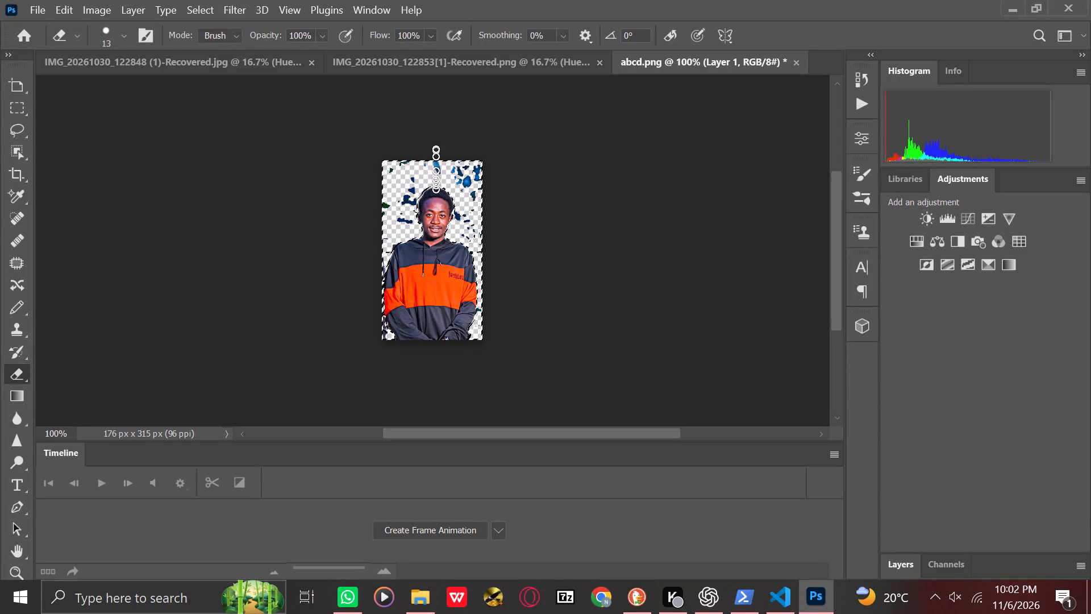
drag(436, 149, 456, 179)
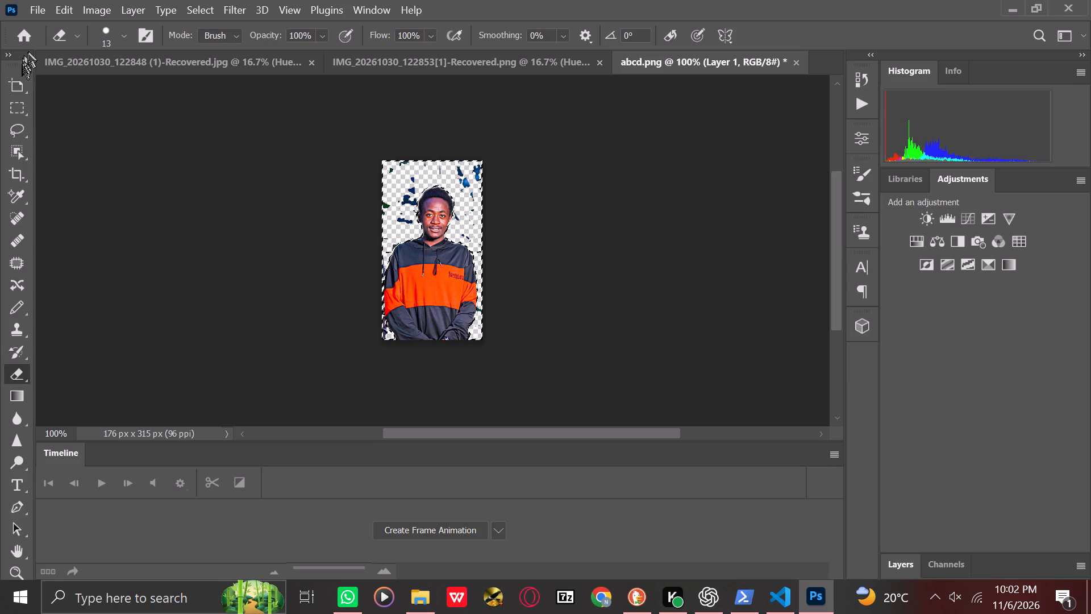
Set the Eraser size to 48 px and erase the remaining background patches on both sides of the head.
click(120, 34)
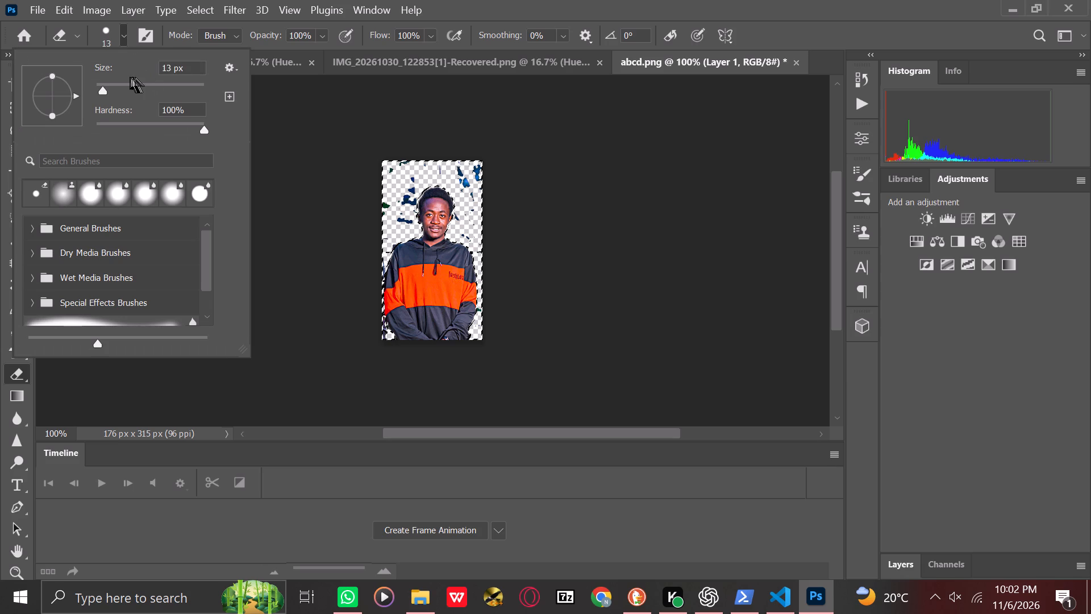
drag(127, 87, 122, 88)
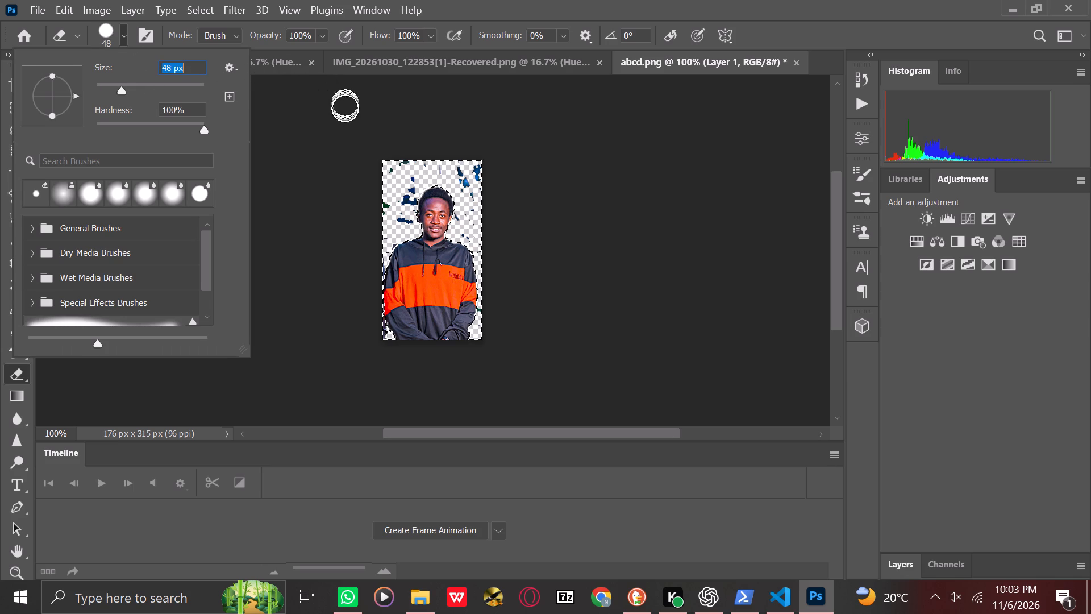
drag(433, 177, 443, 165)
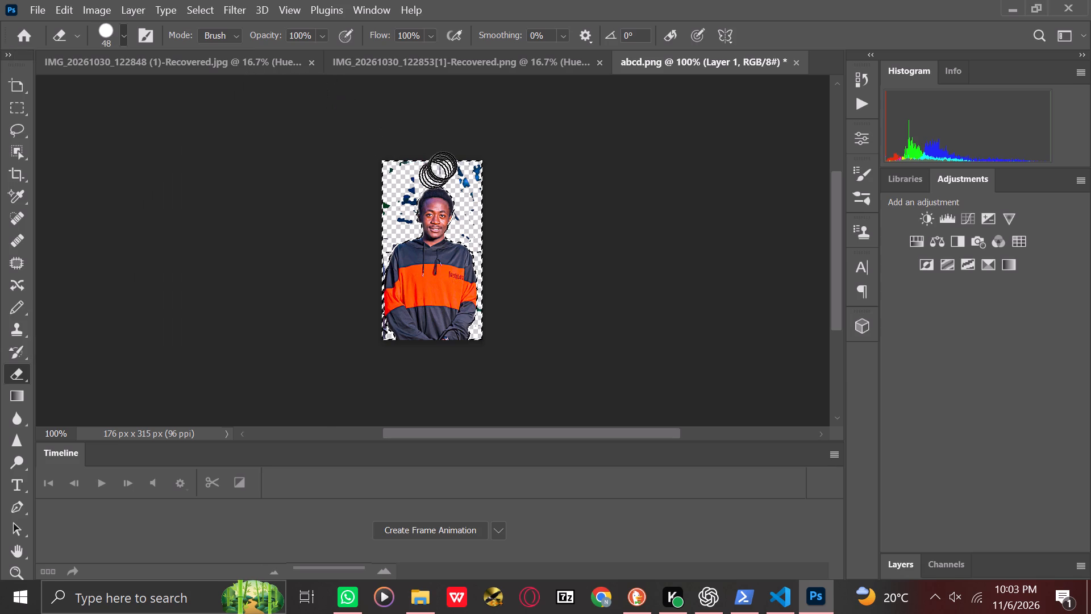
drag(443, 165, 505, 327)
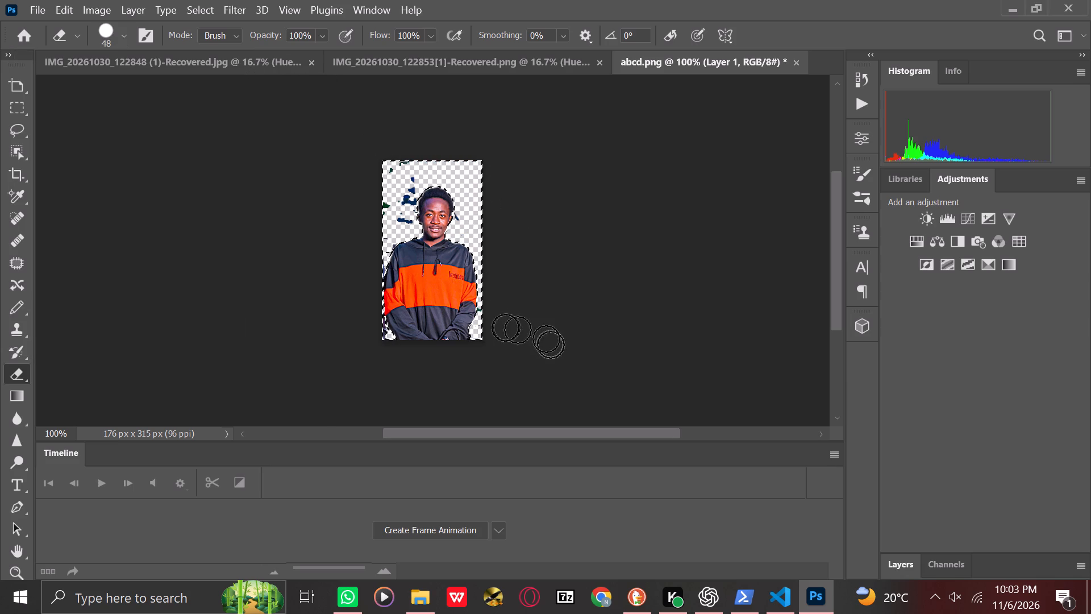
drag(505, 327, 460, 229)
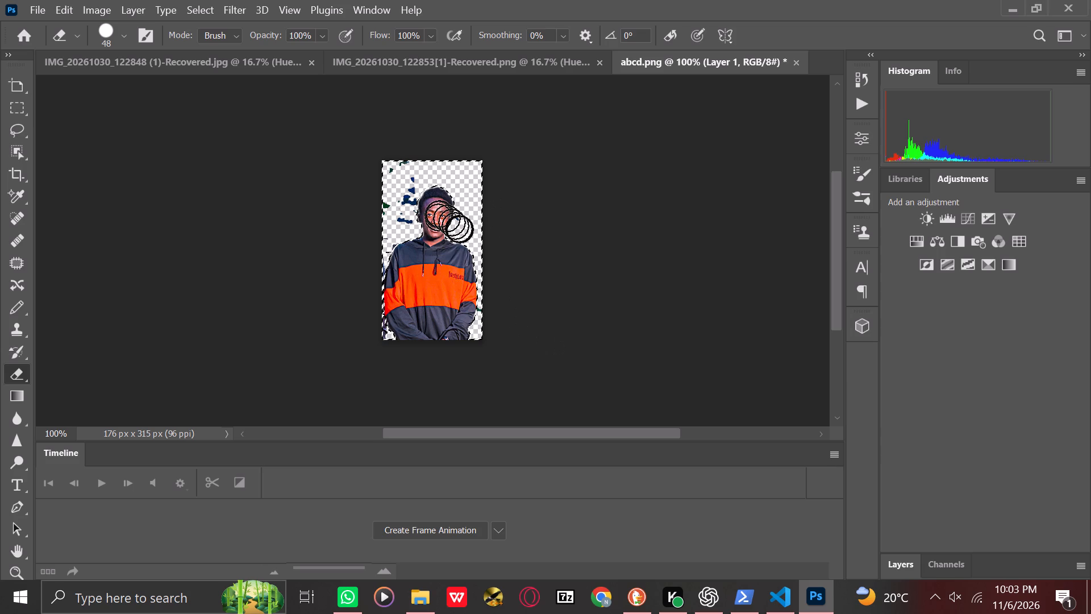
drag(460, 229, 389, 197)
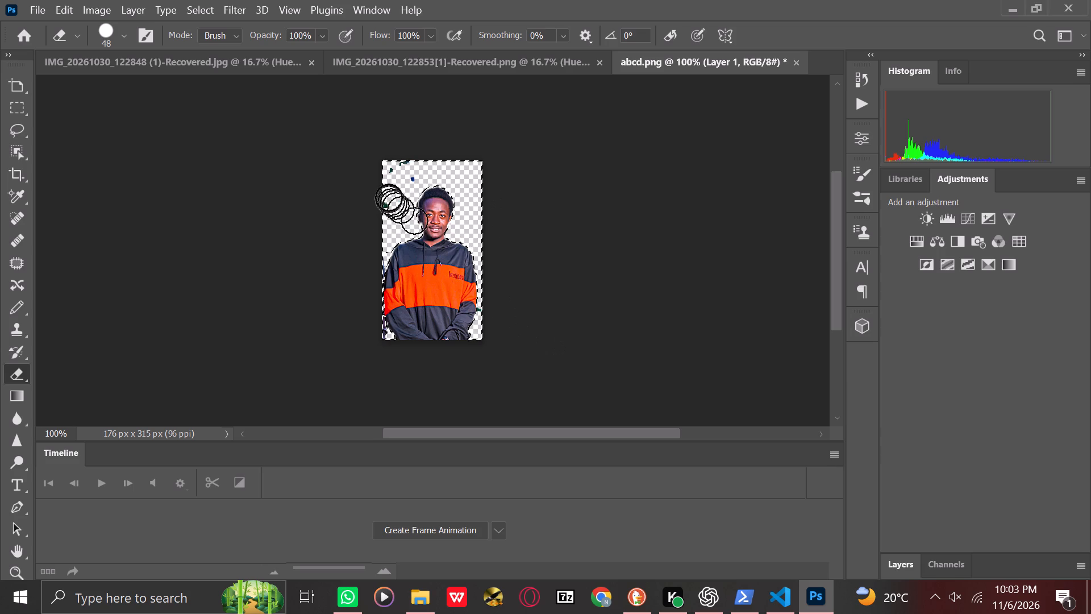
drag(389, 197, 398, 155)
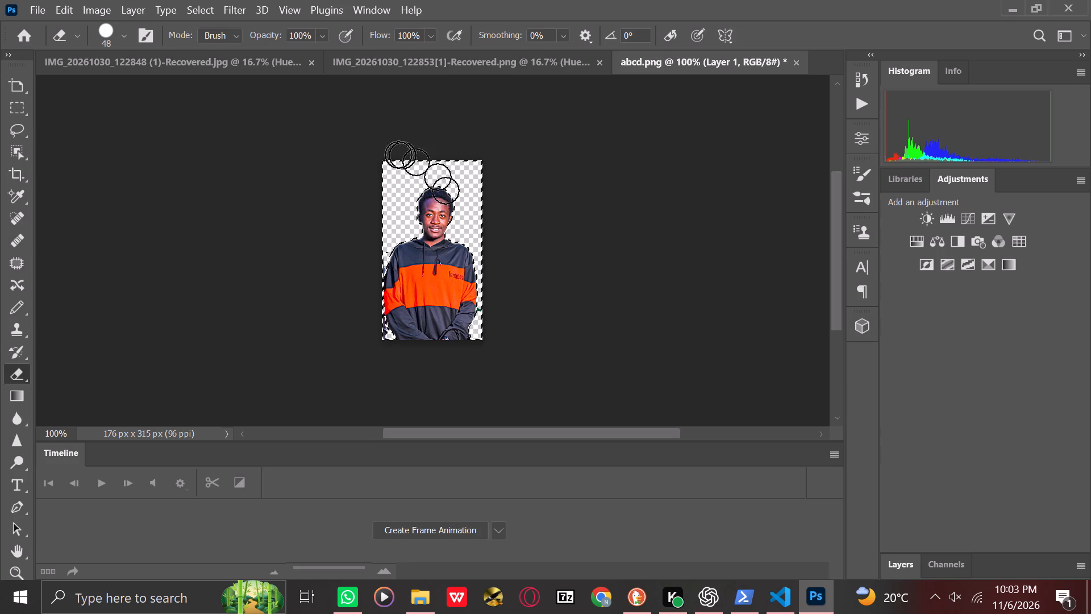
drag(398, 155, 490, 201)
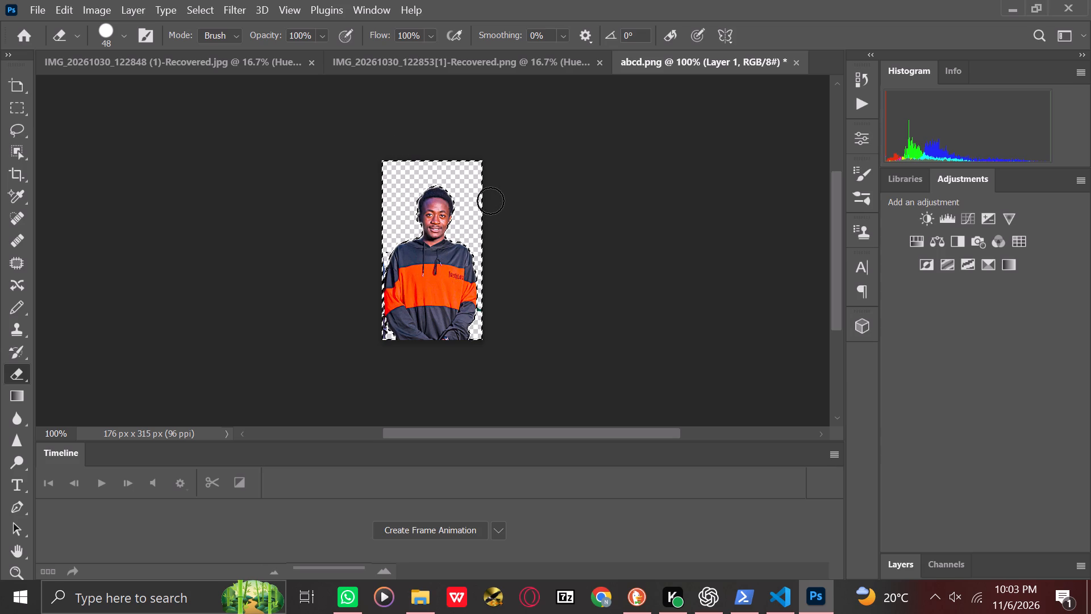
Erase leftover background traces along the sides of the hoodie and the lower corners with the 48 px Eraser.
drag(490, 201, 420, 295)
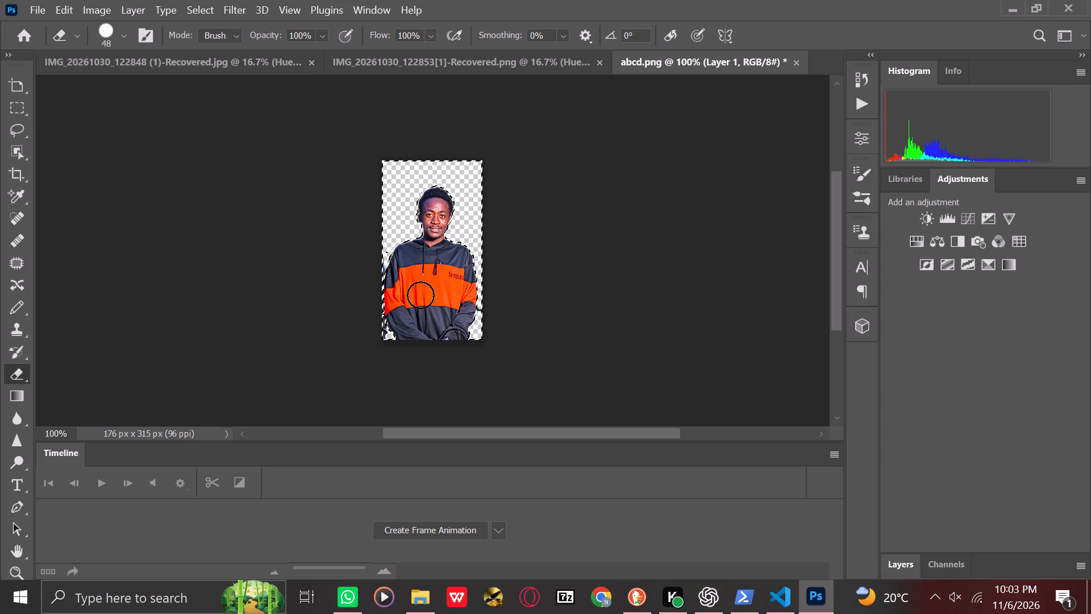
drag(420, 295, 395, 243)
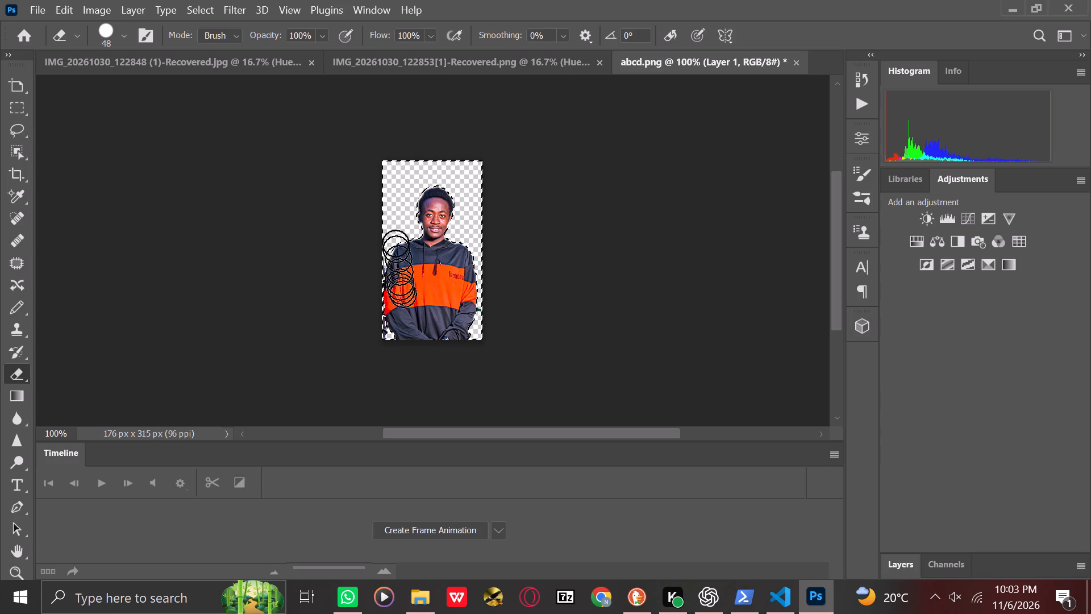
drag(395, 243, 397, 317)
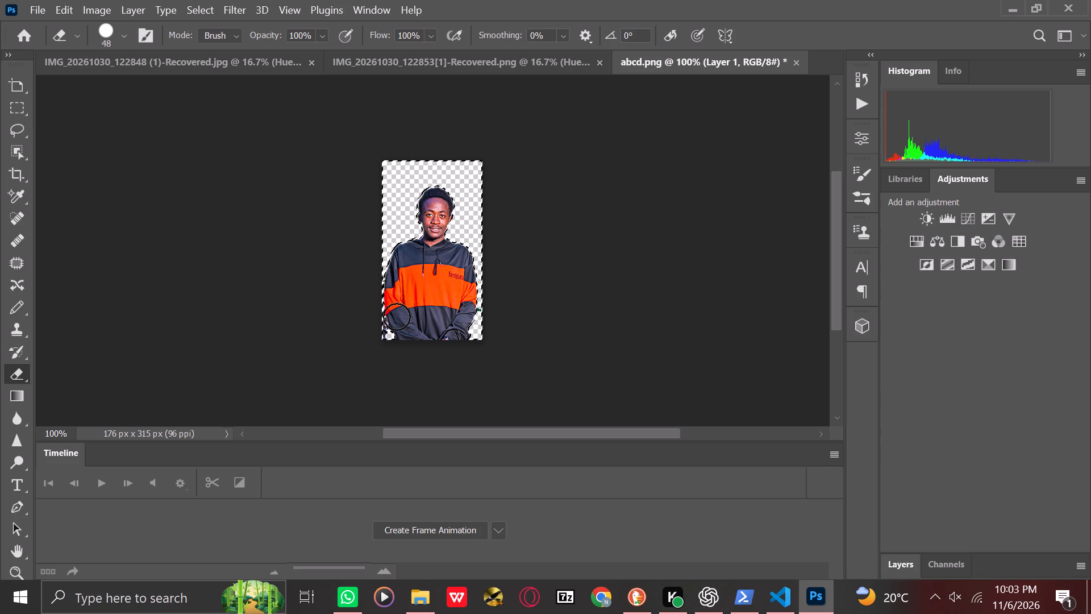
drag(397, 317, 393, 346)
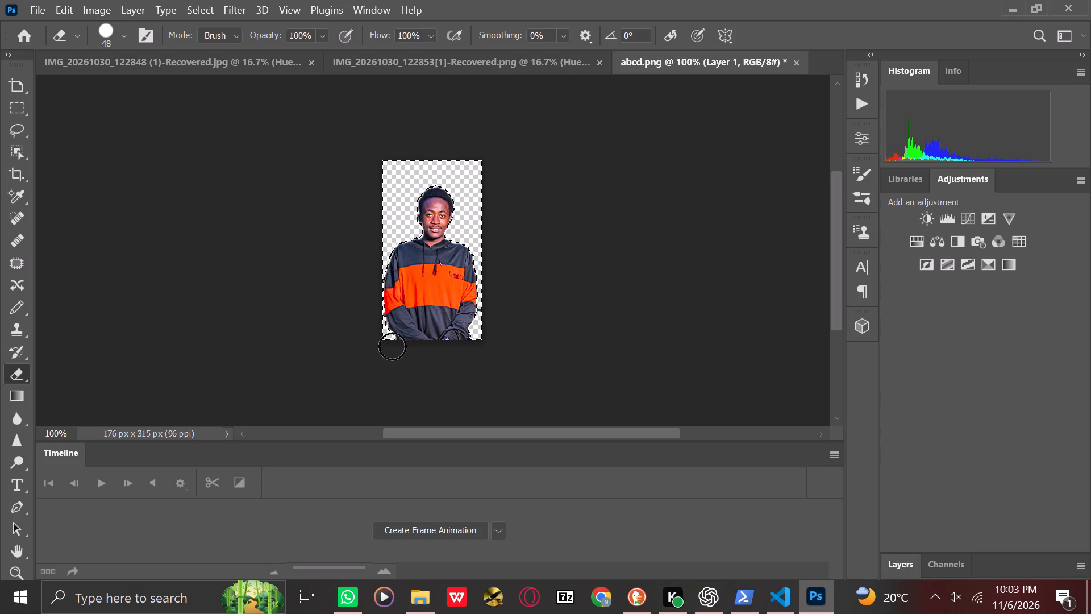
drag(393, 346, 454, 262)
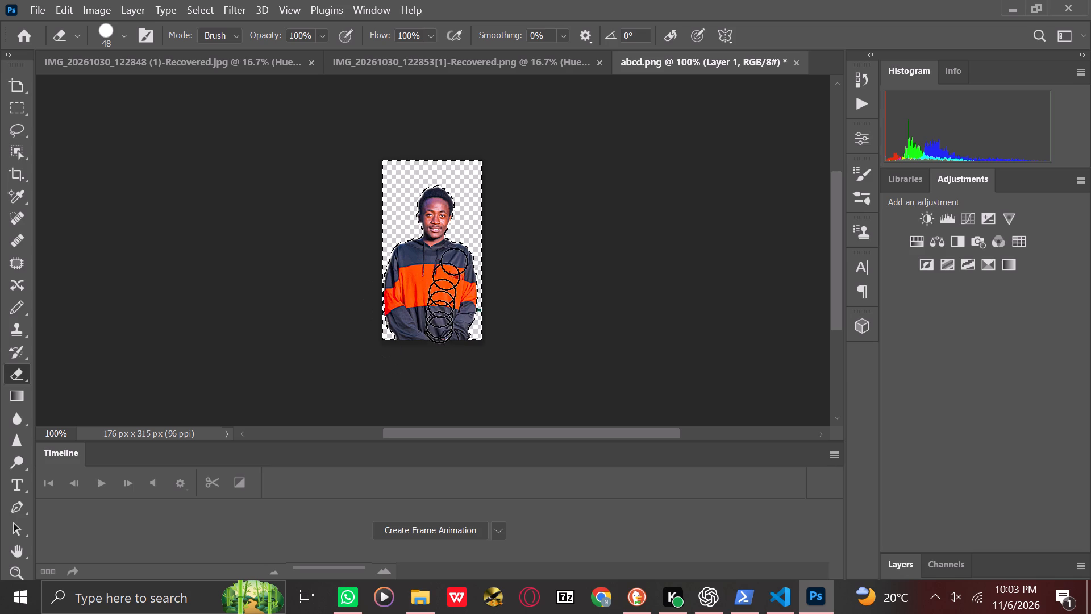
drag(454, 262, 394, 150)
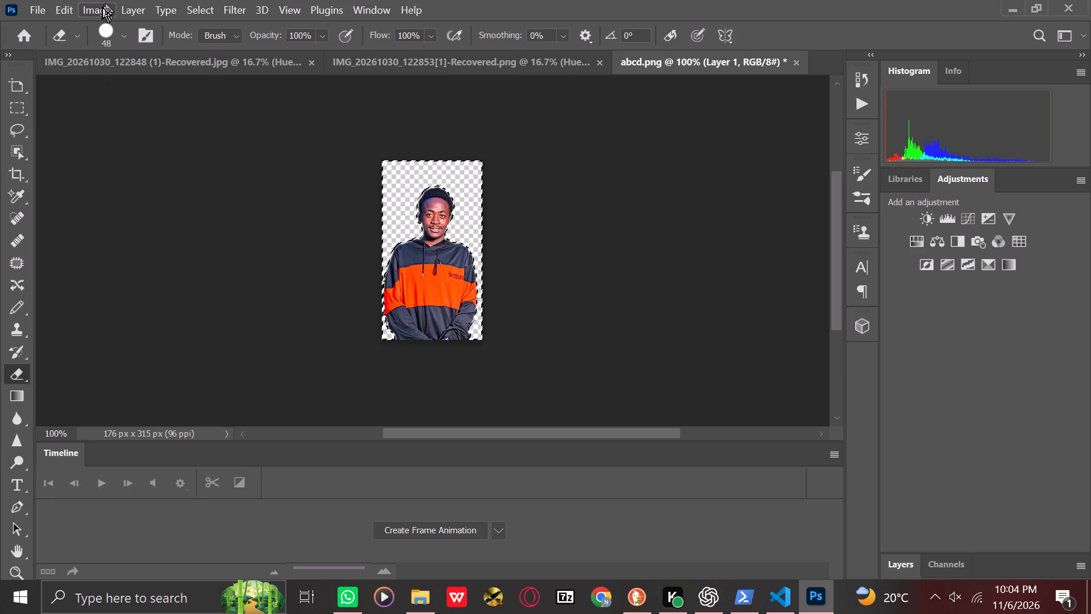
Fill the selected background area with Background Color as contents and Hard Light as blending mode.
click(68, 9)
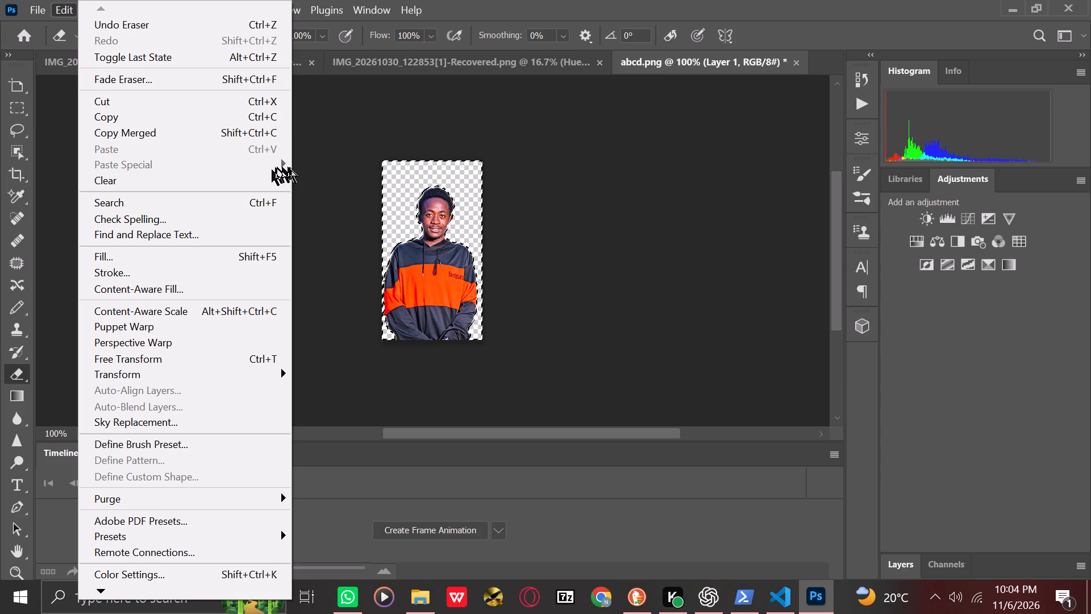
click(230, 255)
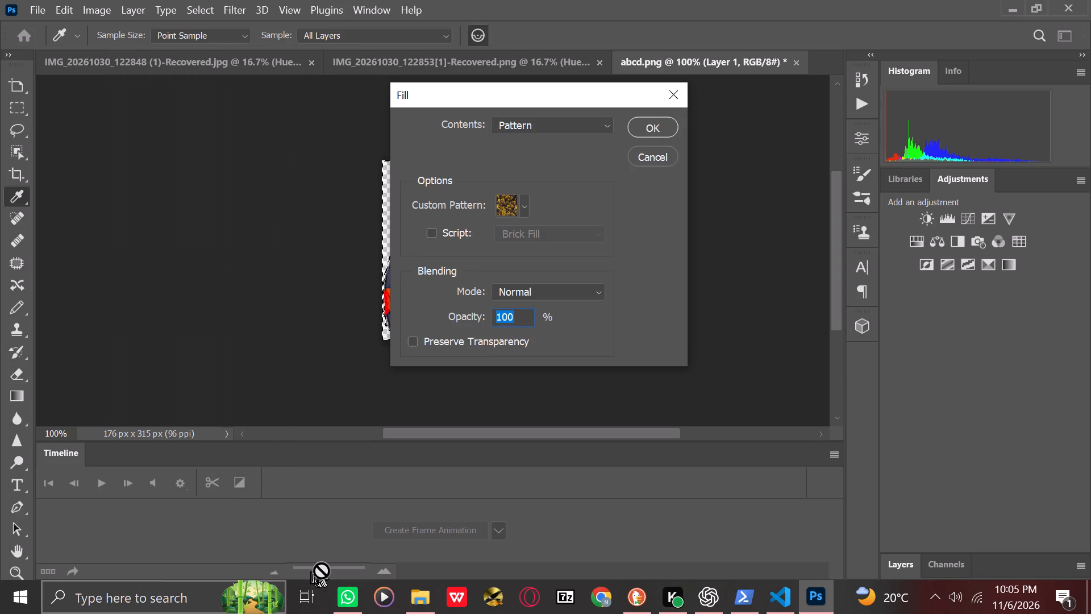
click(390, 604)
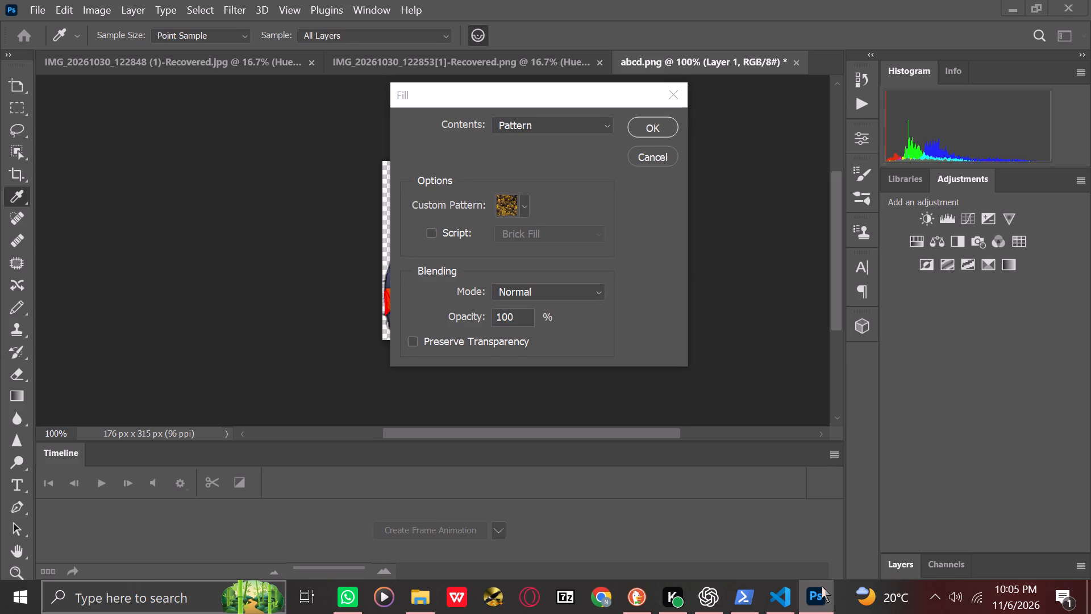
click(750, 319)
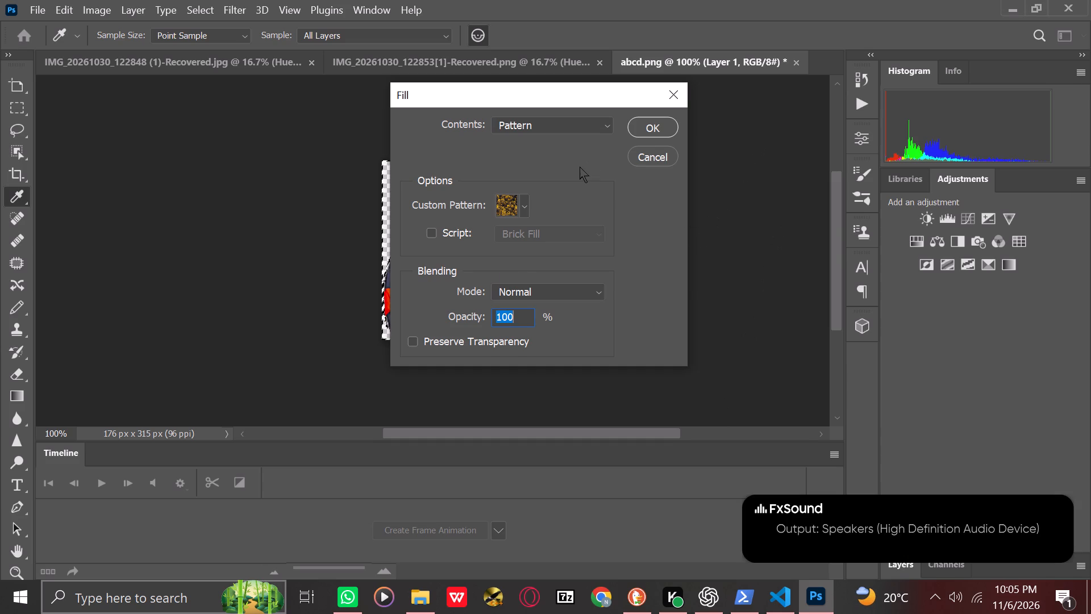
click(522, 206)
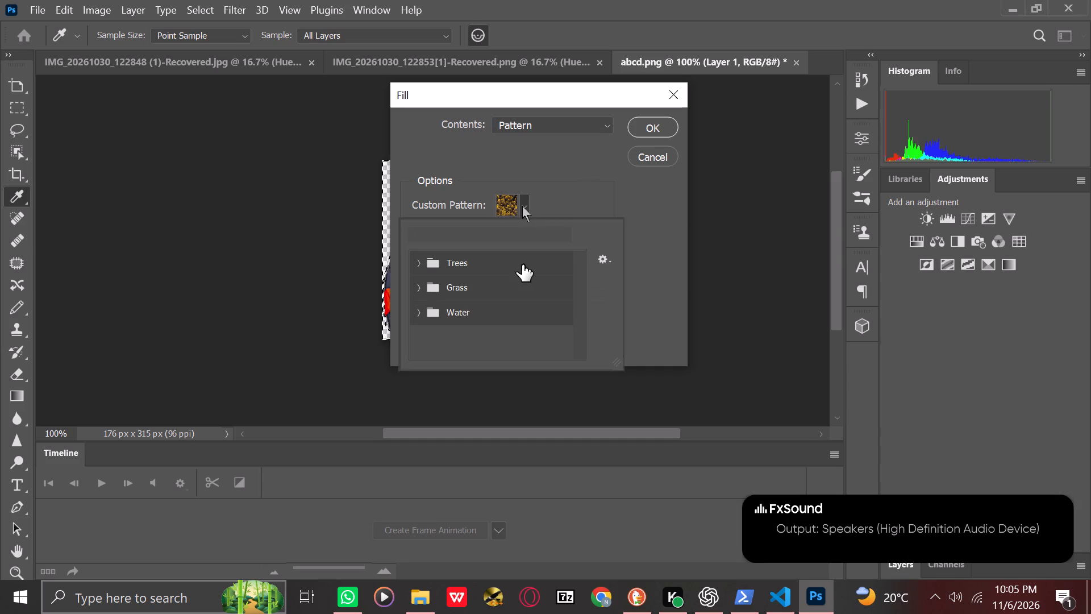
scroll(493, 274, down, 2)
scroll(493, 280, up, 2)
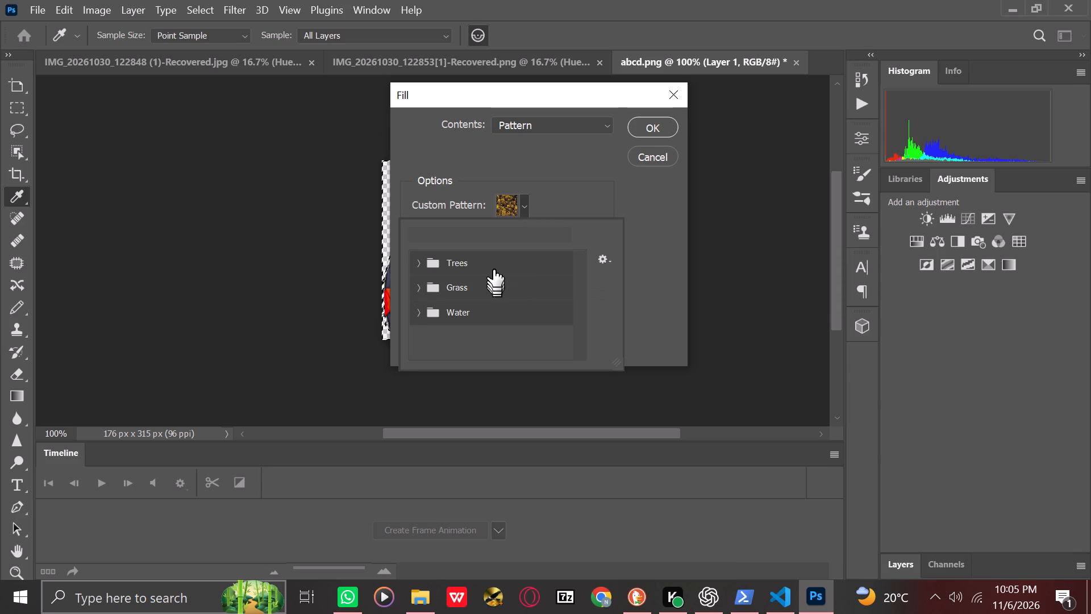
click(596, 122)
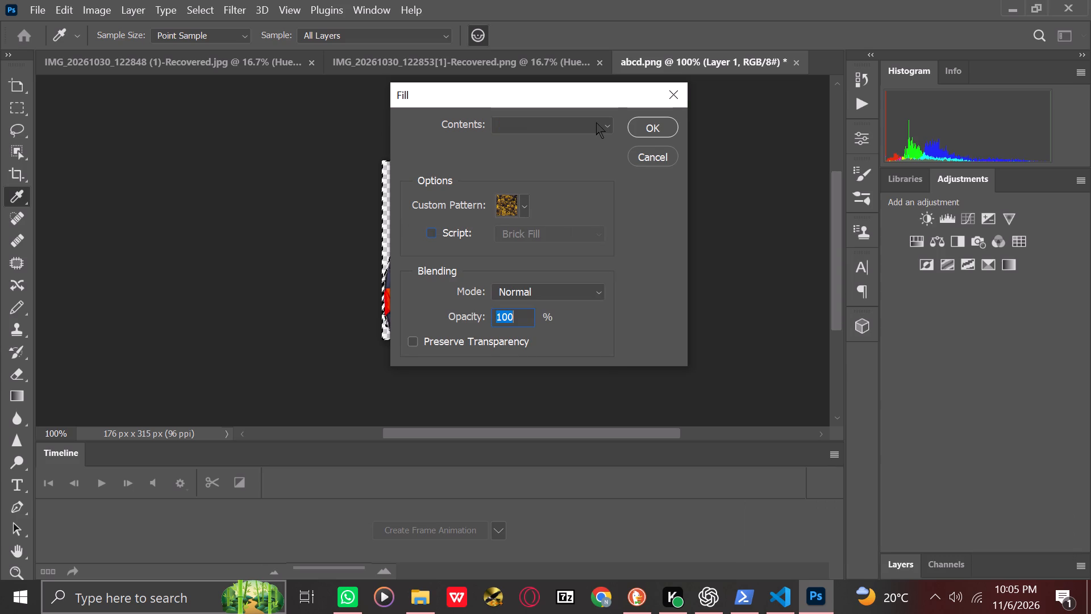
click(611, 121)
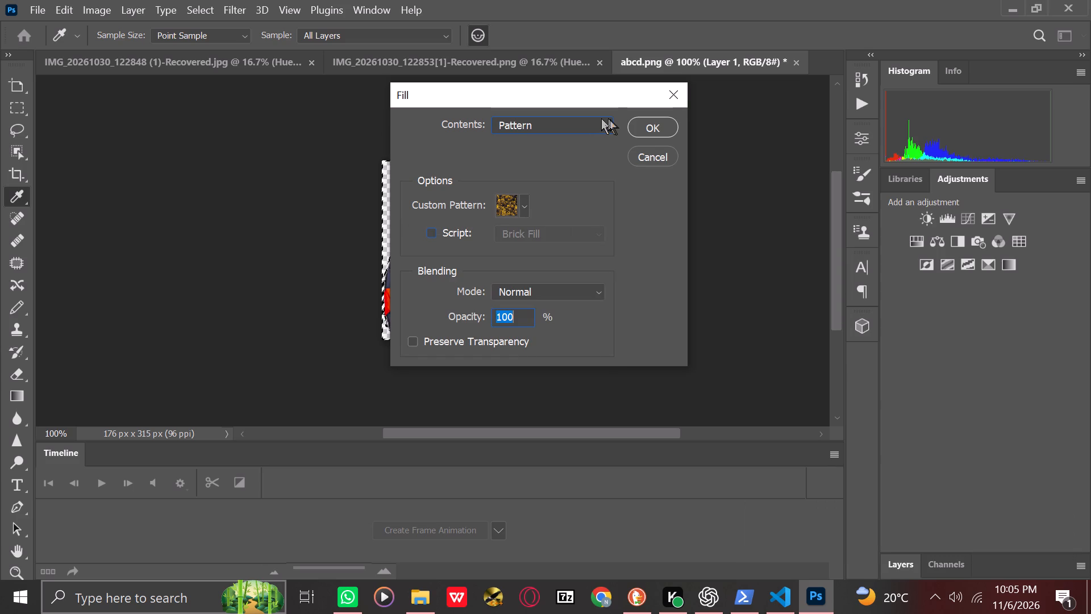
click(599, 116)
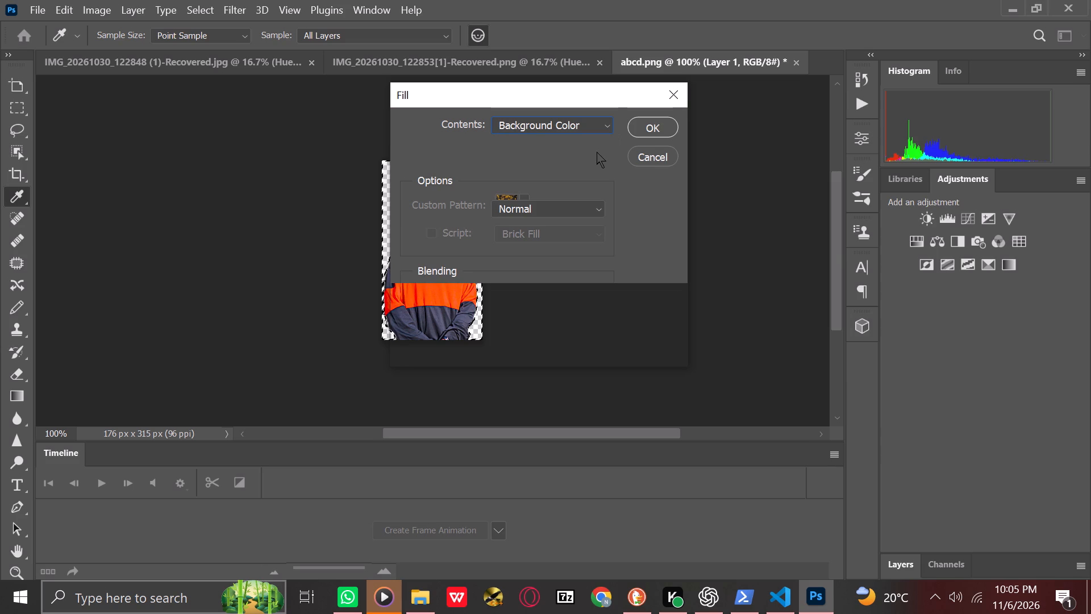
click(597, 206)
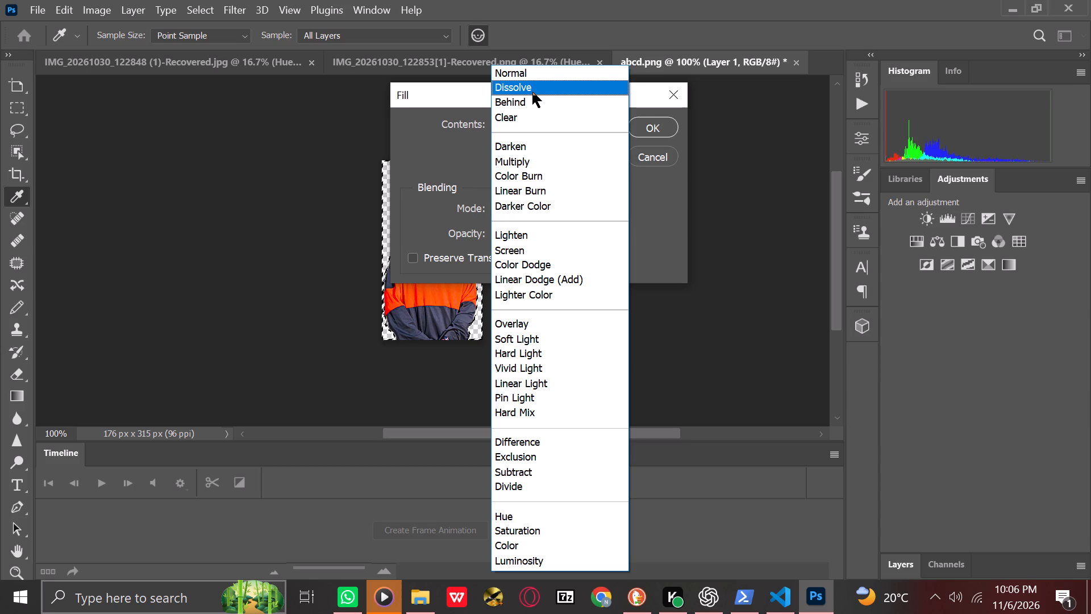
click(559, 351)
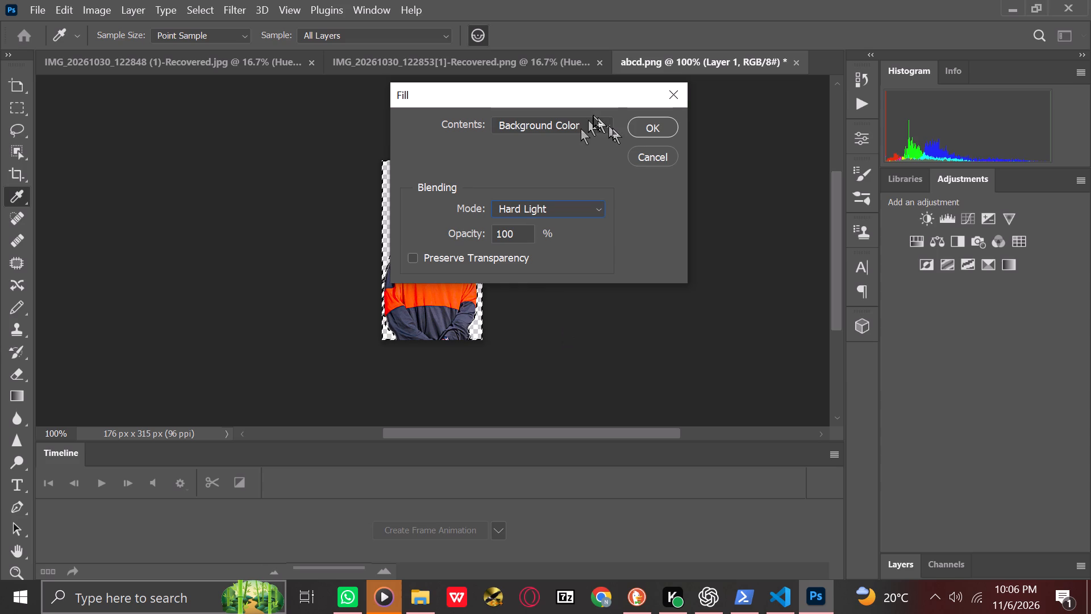
click(648, 119)
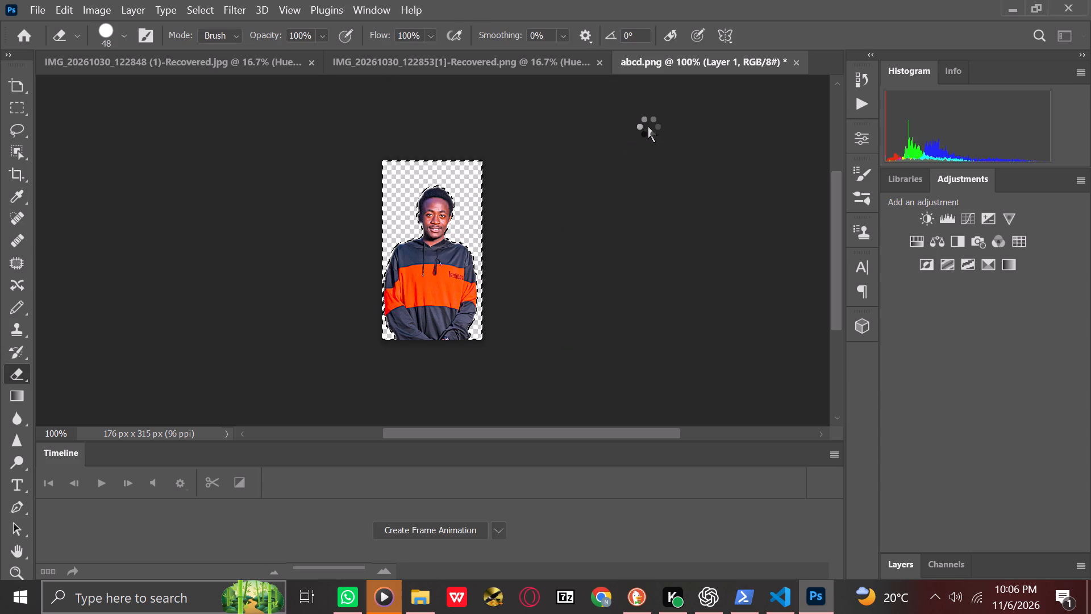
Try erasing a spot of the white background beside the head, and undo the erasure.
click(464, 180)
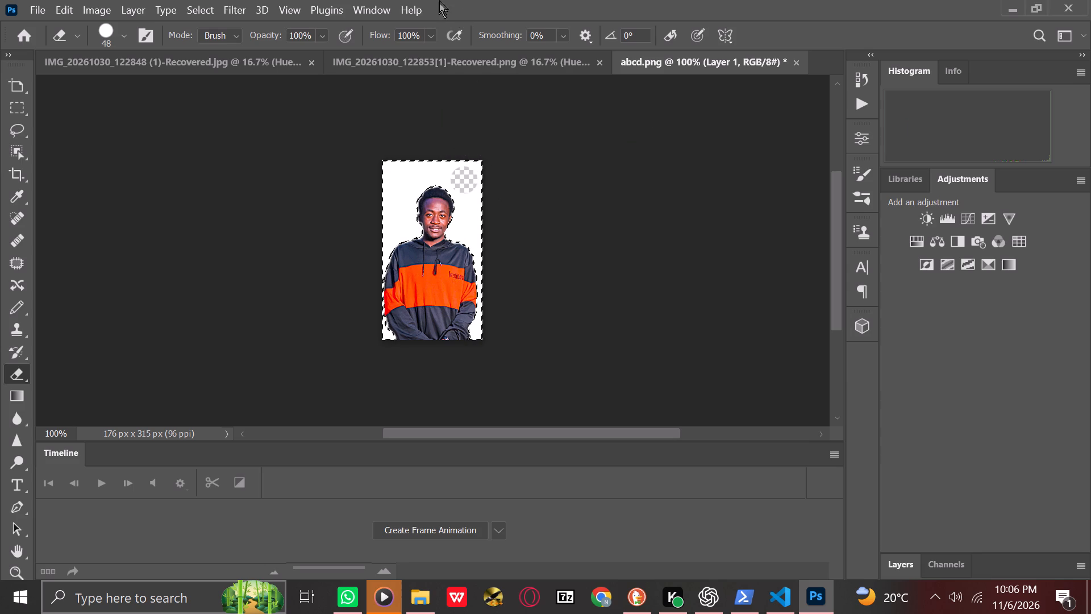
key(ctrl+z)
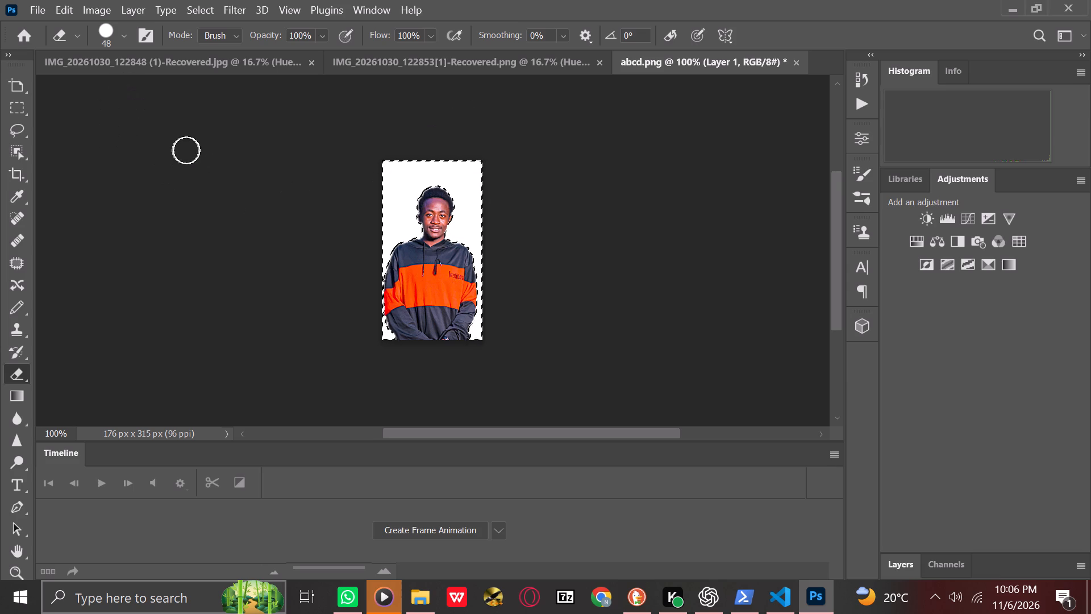
Fill the selected background again with Background Color, using the Darken blending mode.
key(shift+F5)
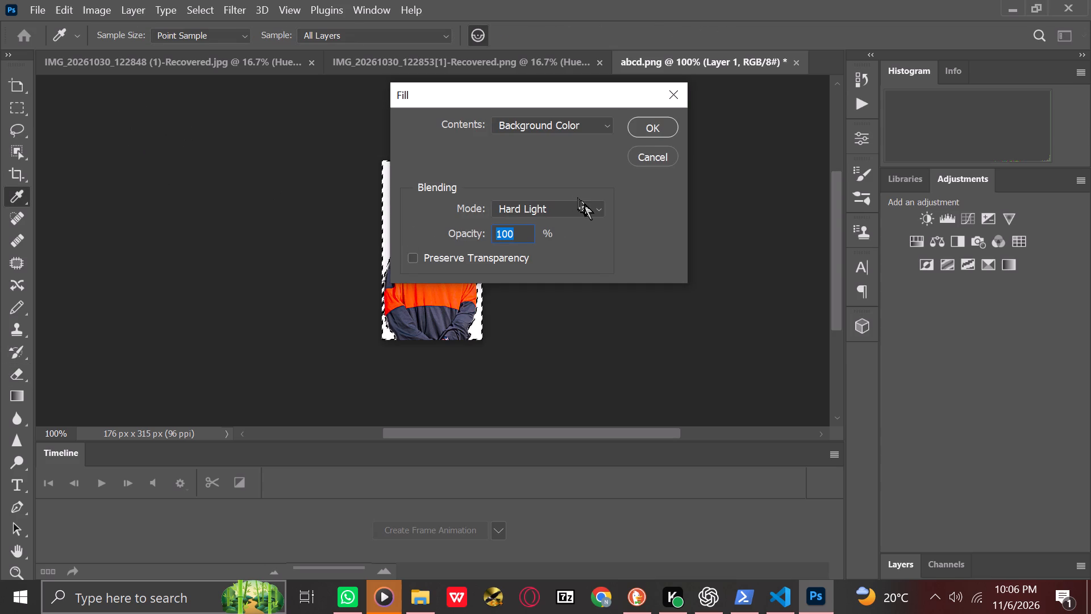
click(592, 208)
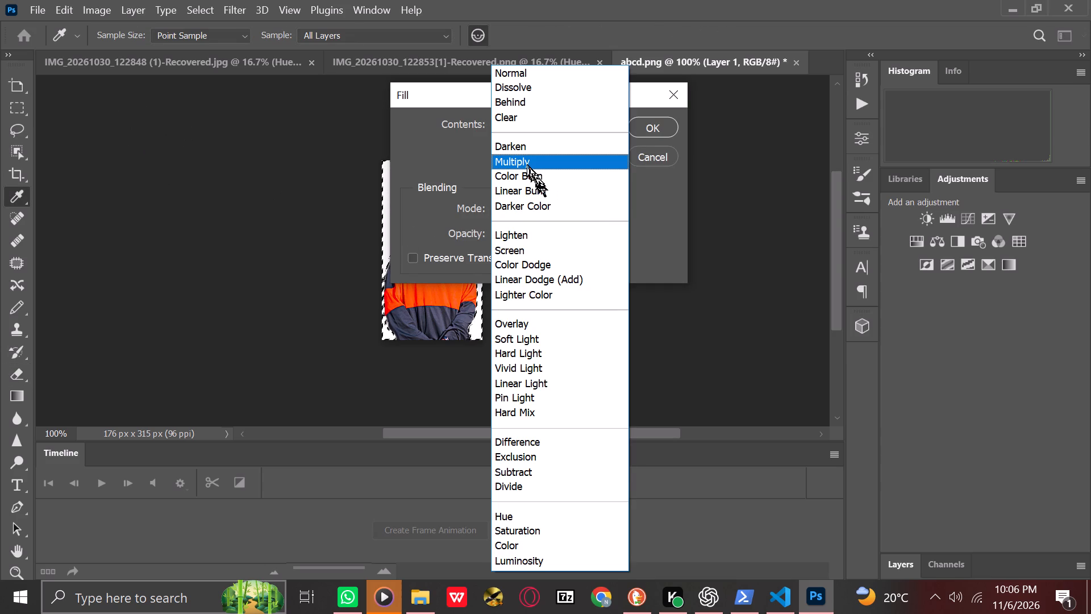
click(528, 143)
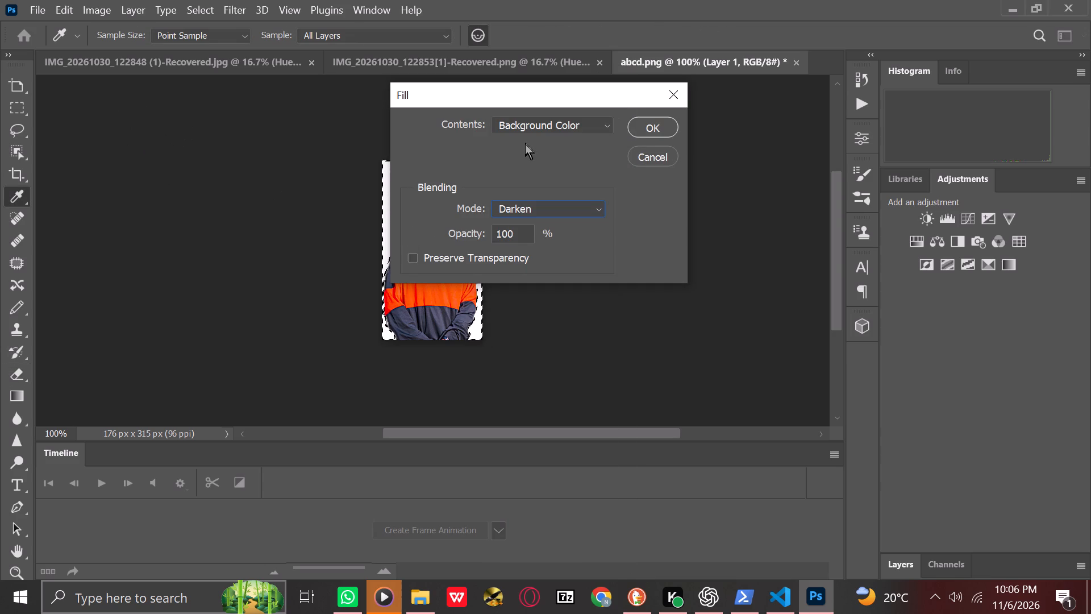
click(636, 126)
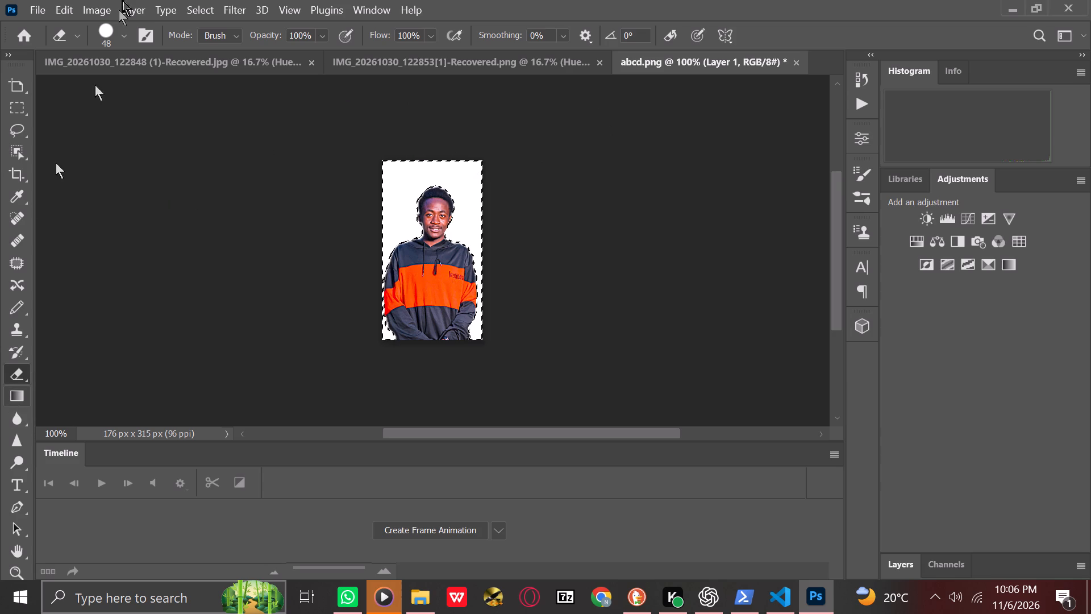
Start the Stroke command for the selected background area.
click(66, 14)
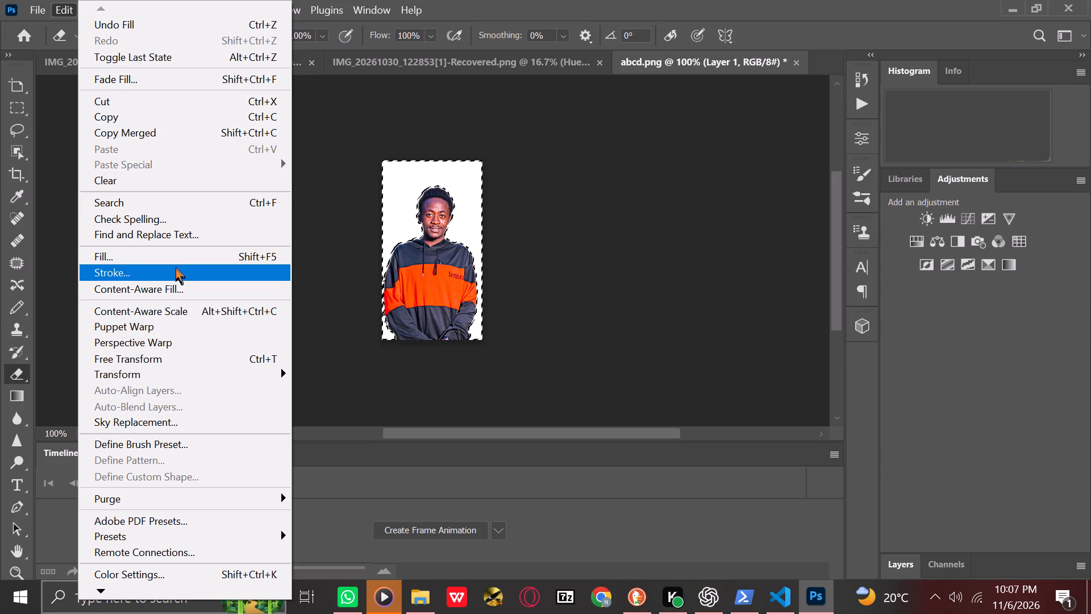
click(184, 284)
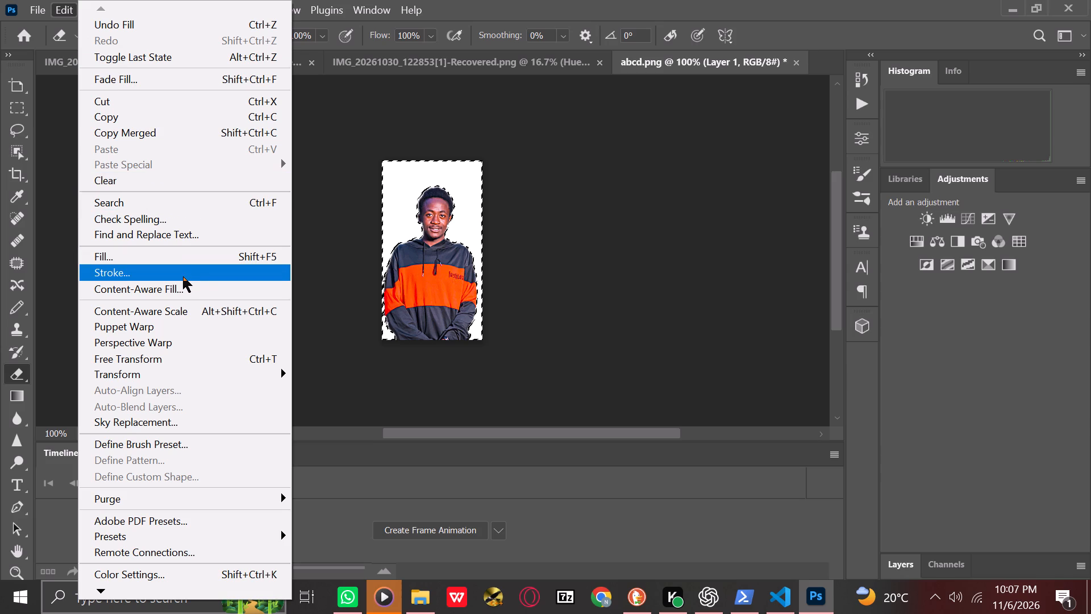
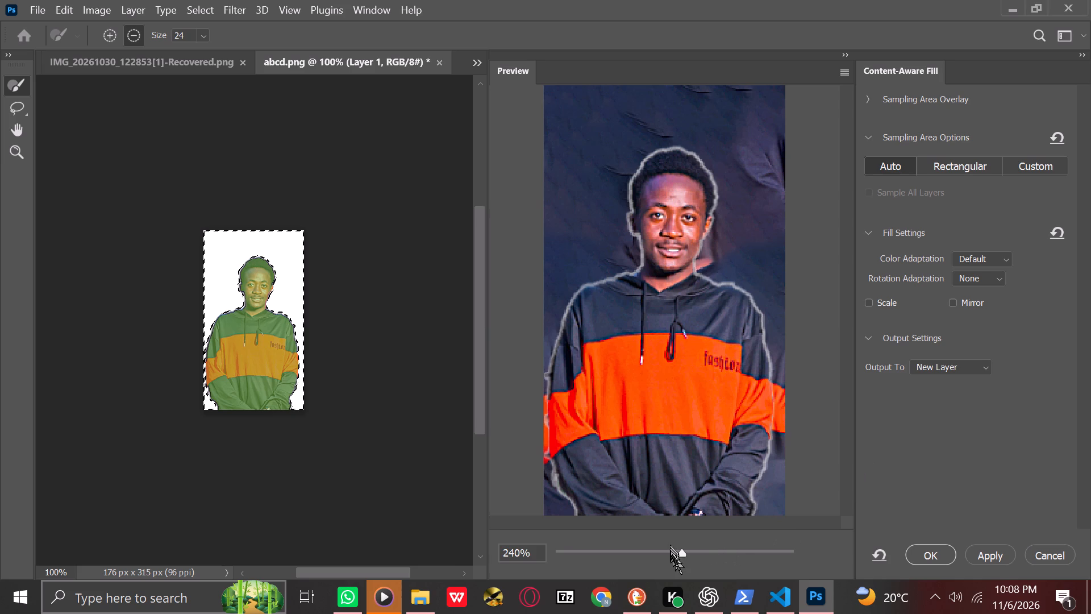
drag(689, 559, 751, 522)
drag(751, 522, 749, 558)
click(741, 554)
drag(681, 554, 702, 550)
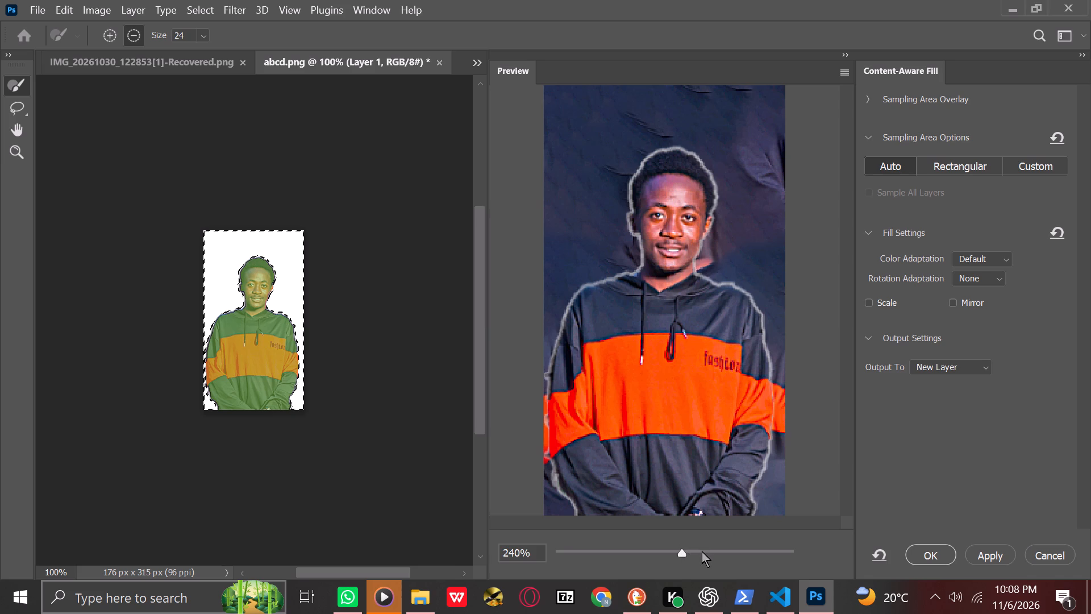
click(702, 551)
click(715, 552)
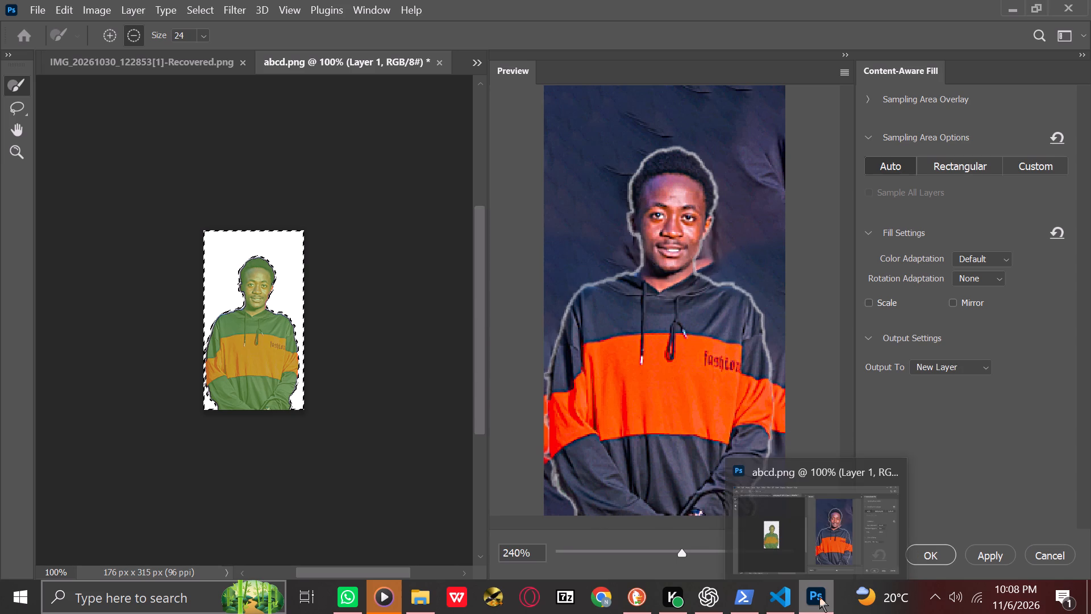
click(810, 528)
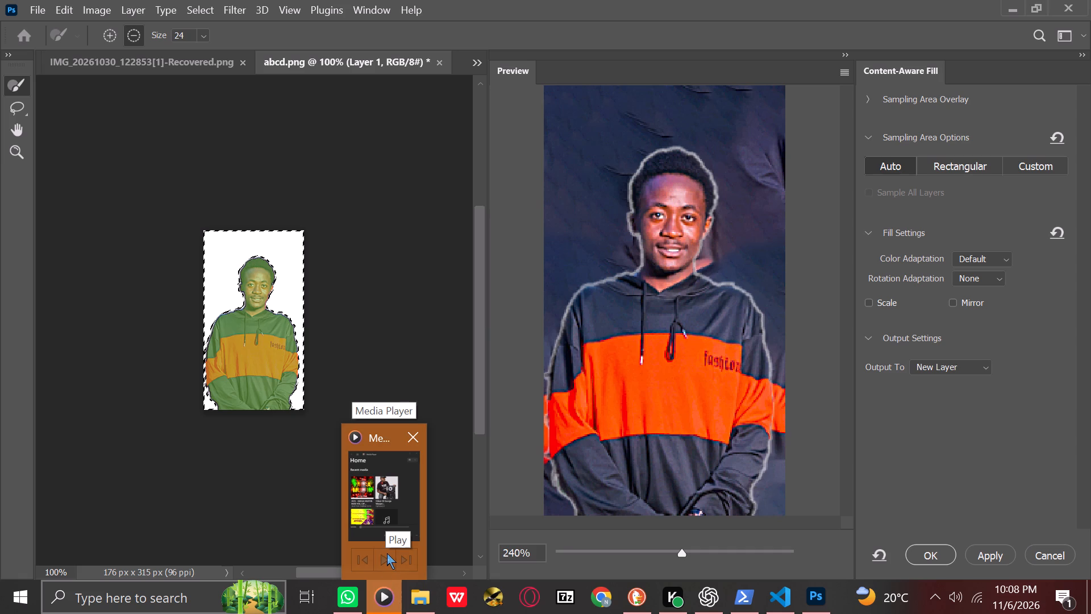
Switch to Media Player and open the music library's song list.
click(389, 554)
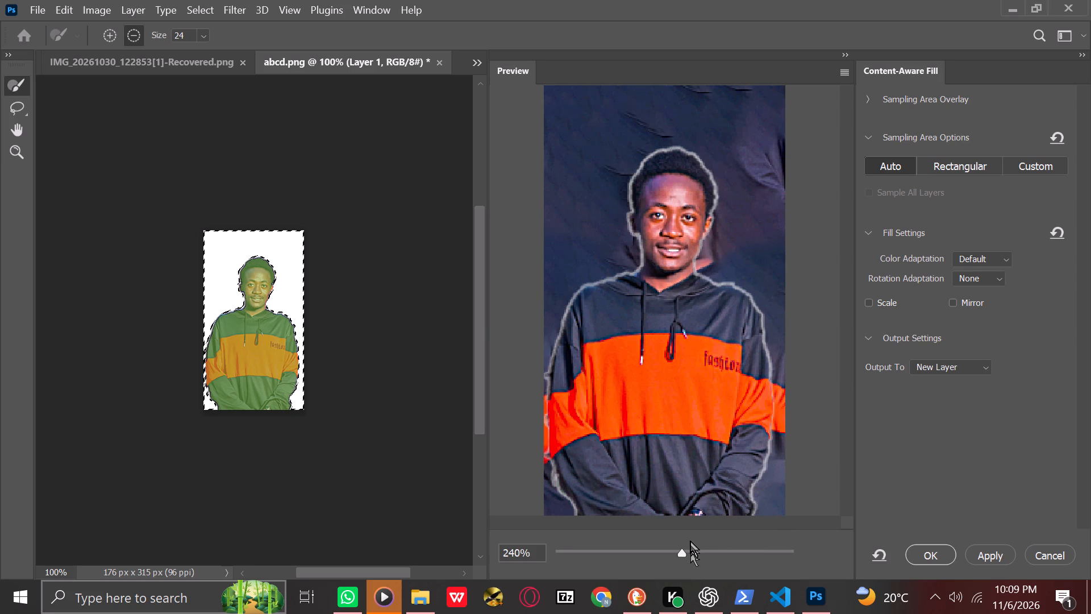
click(385, 600)
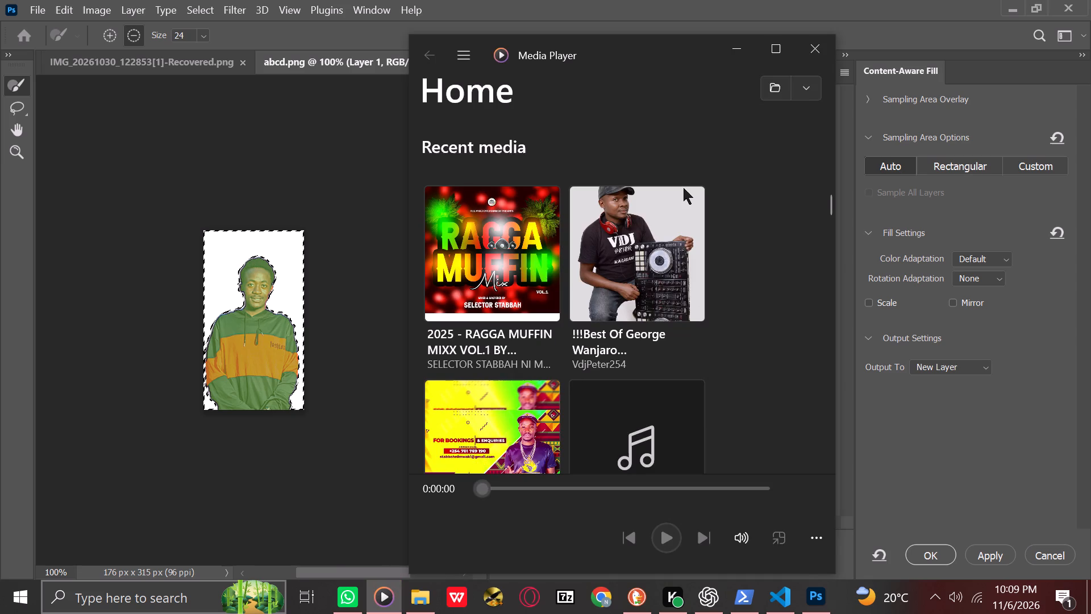
scroll(538, 318, up, 3)
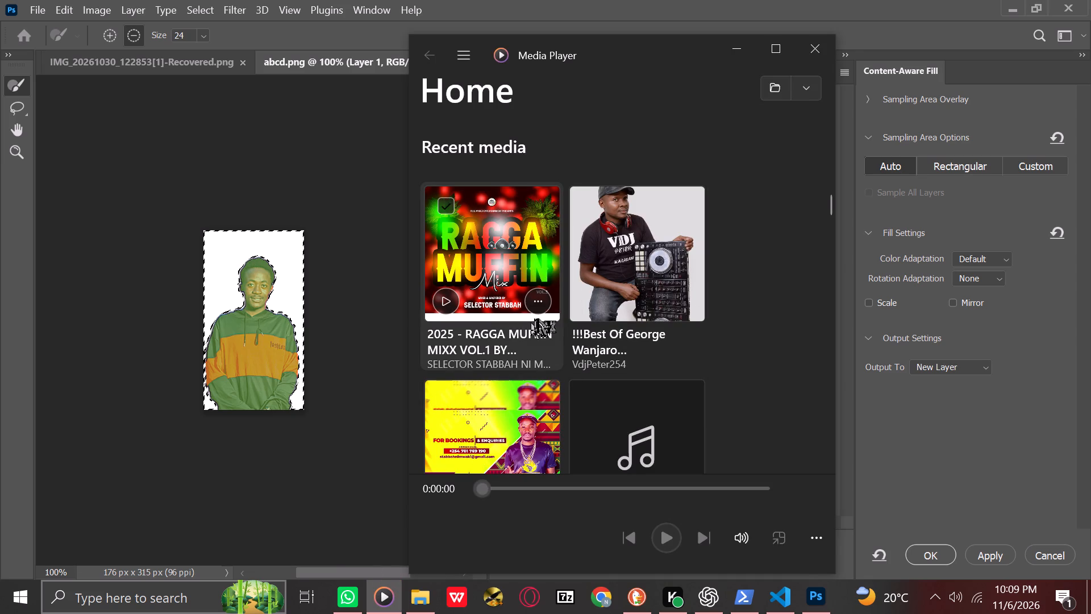
scroll(540, 318, up, 3)
scroll(534, 197, up, 3)
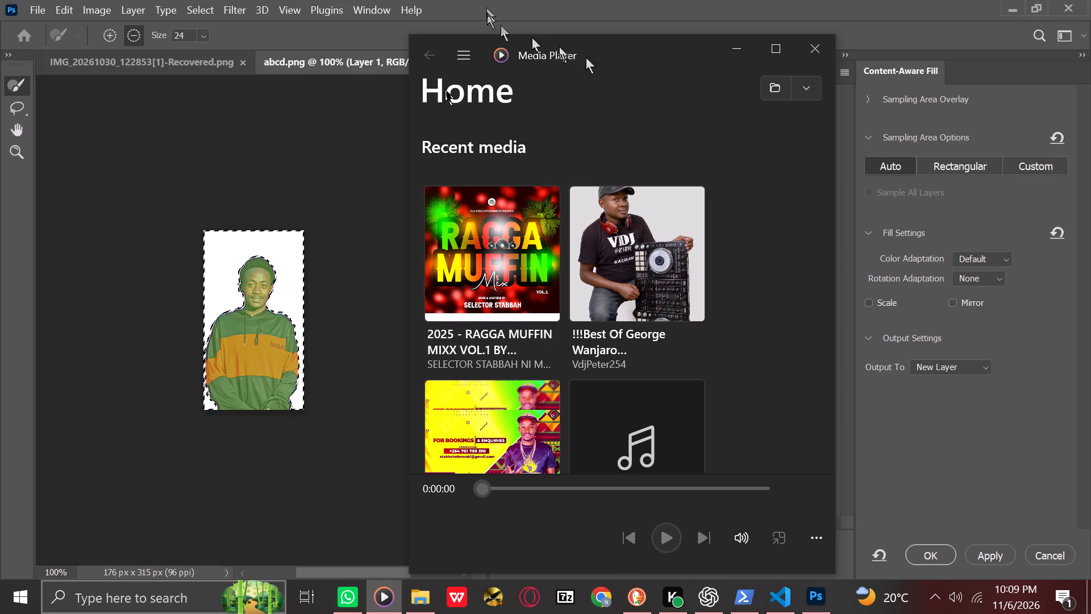
click(433, 53)
click(470, 59)
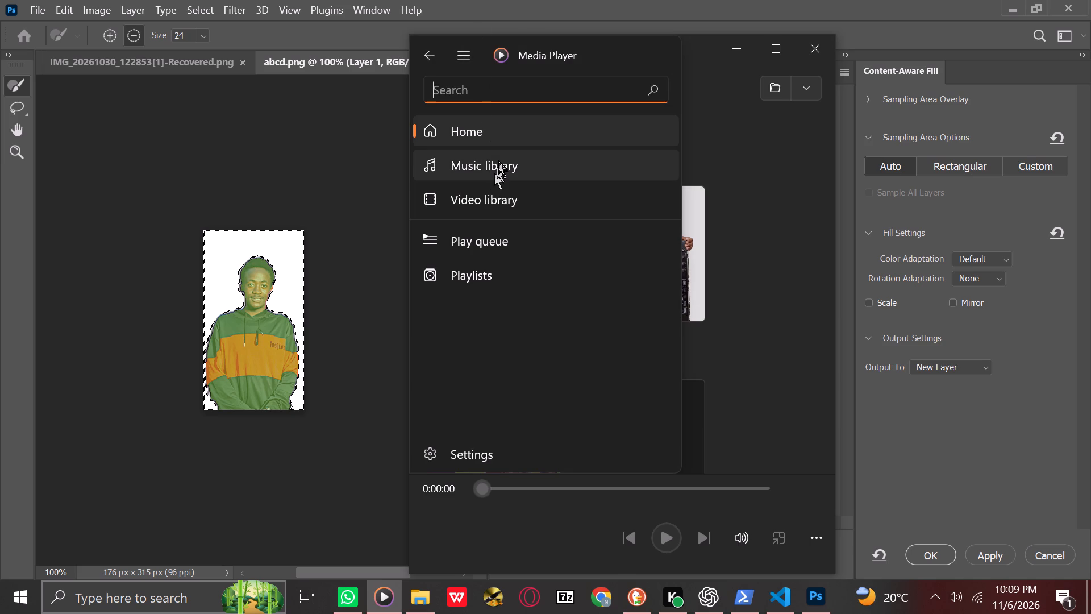
click(499, 161)
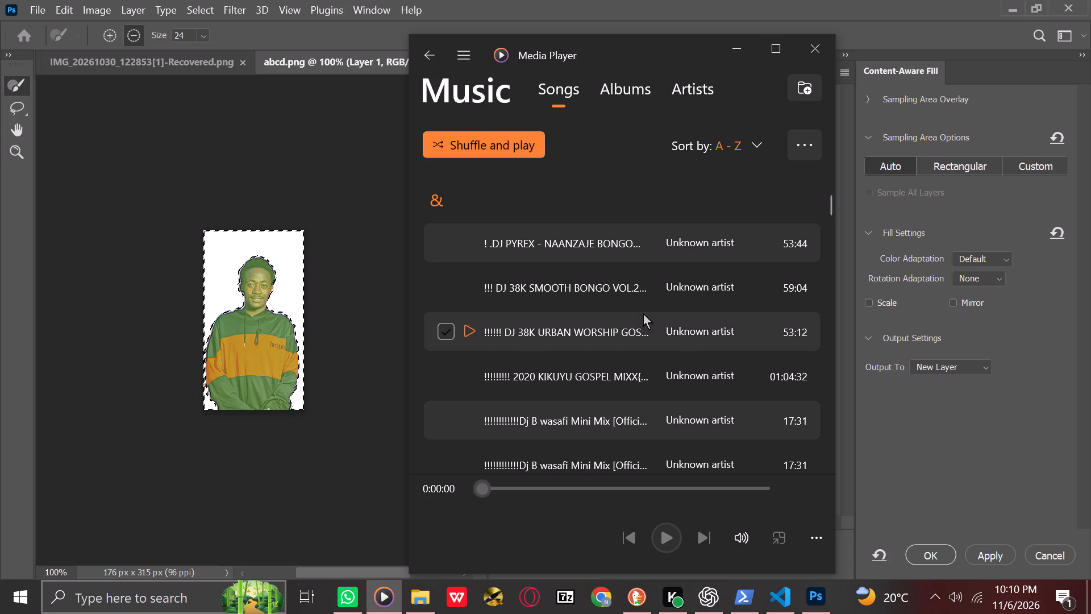
Play the track Best_Best_of_waithaka_wa_Jane from the B section of the song list and minimize Media Player.
scroll(635, 354, down, 6)
scroll(632, 322, up, 1)
scroll(638, 322, down, 6)
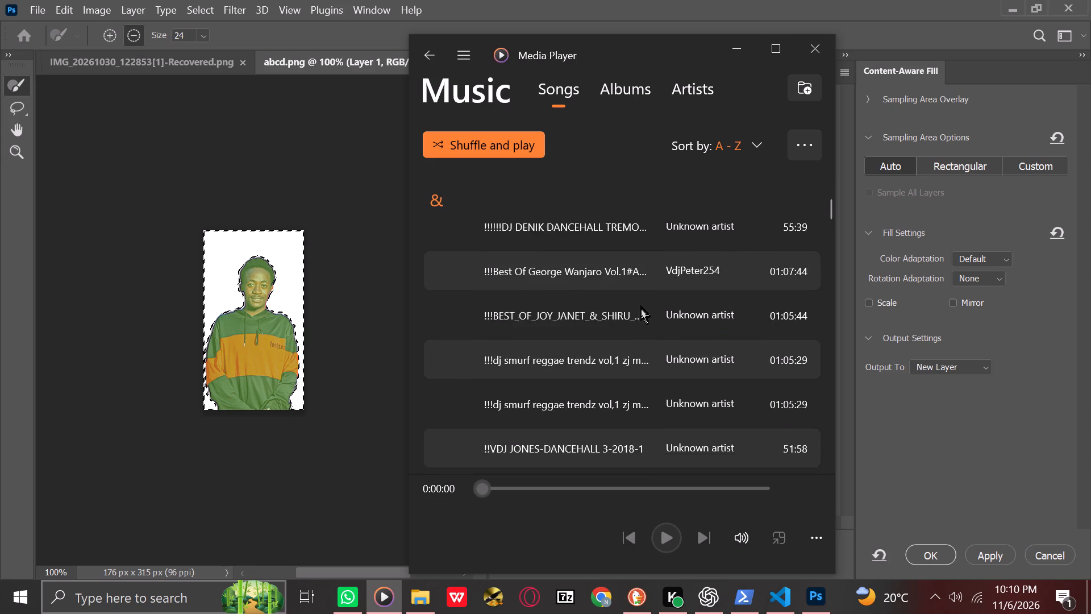
scroll(641, 308, down, 8)
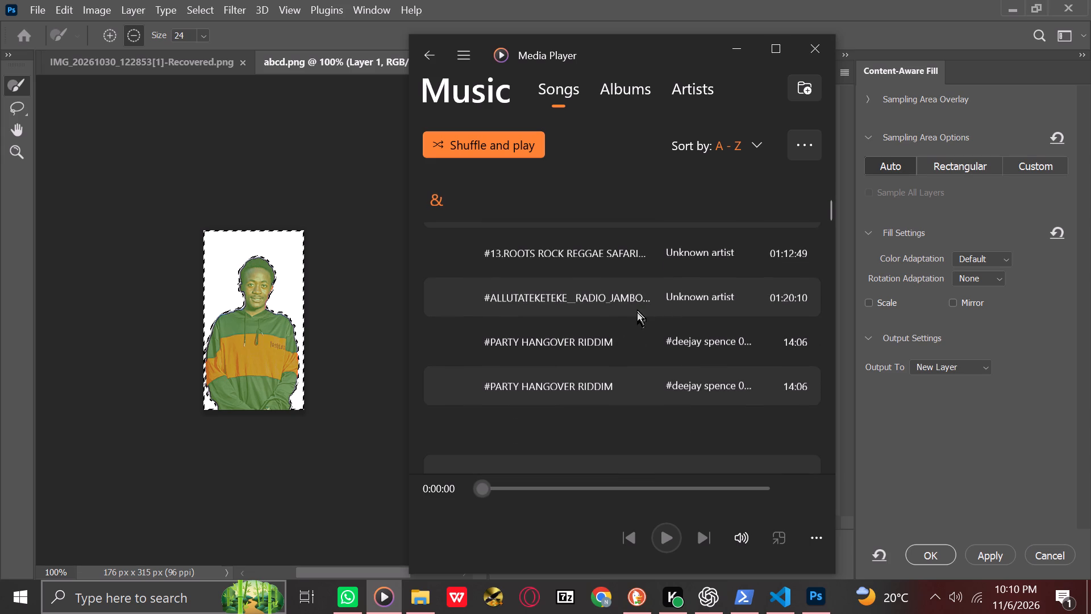
scroll(637, 309, down, 3)
scroll(632, 406, down, 1)
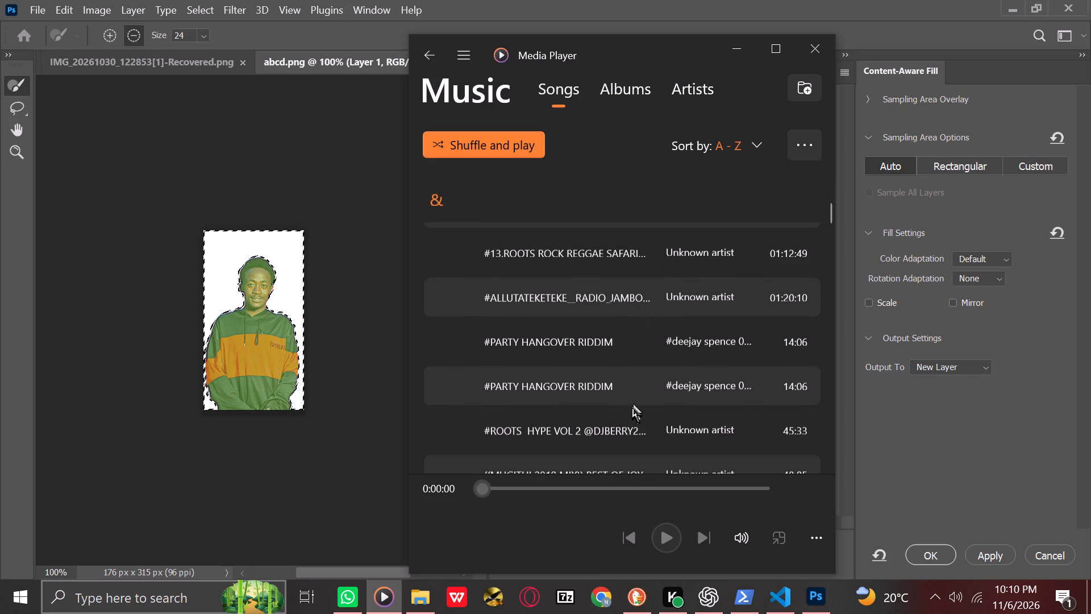
scroll(632, 406, down, 4)
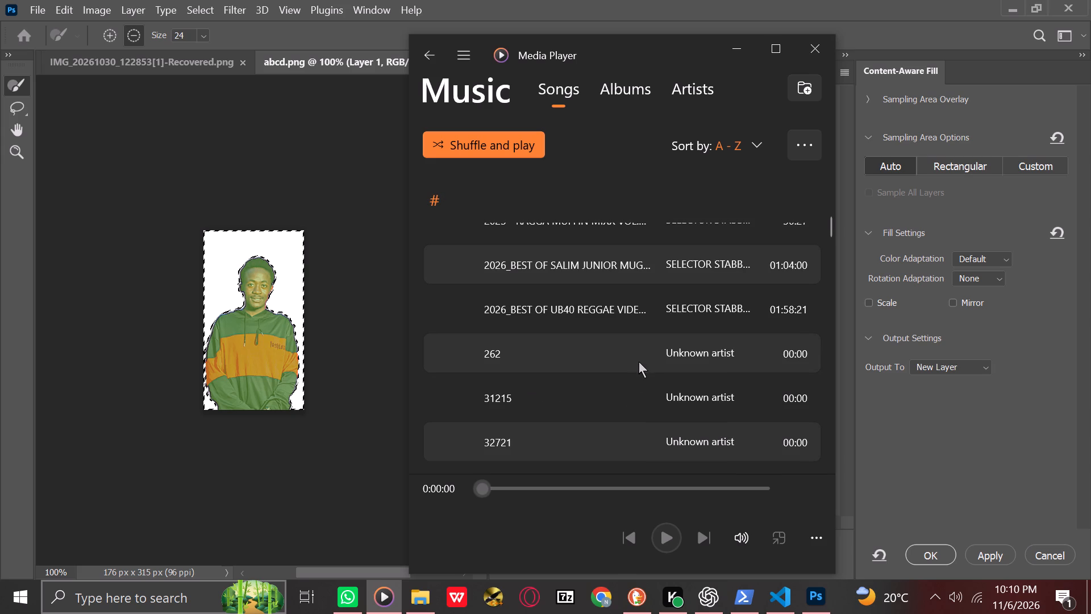
scroll(639, 352, down, 6)
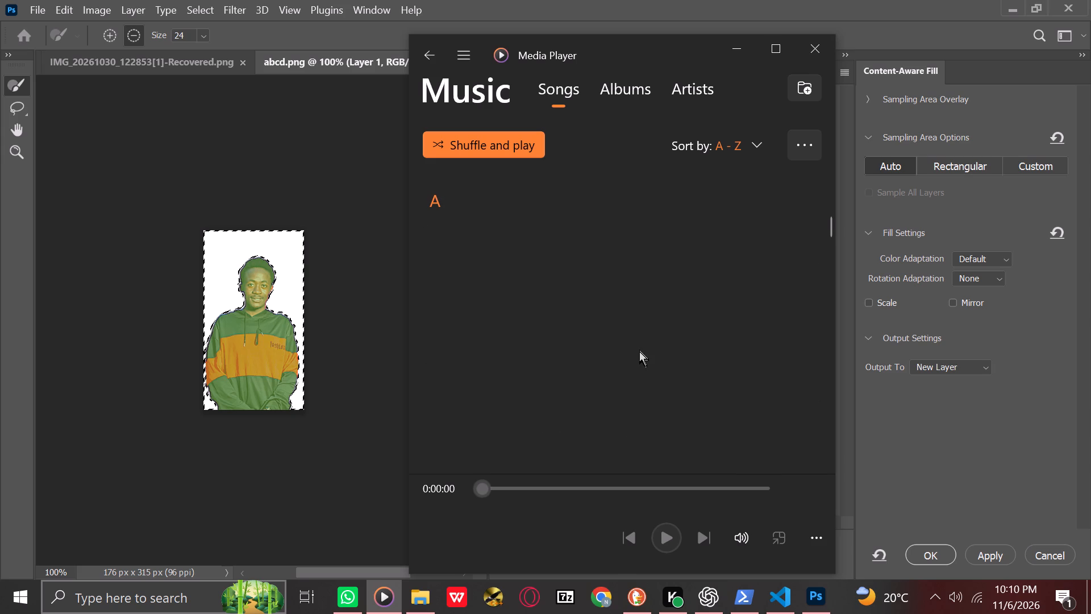
scroll(646, 339, down, 3)
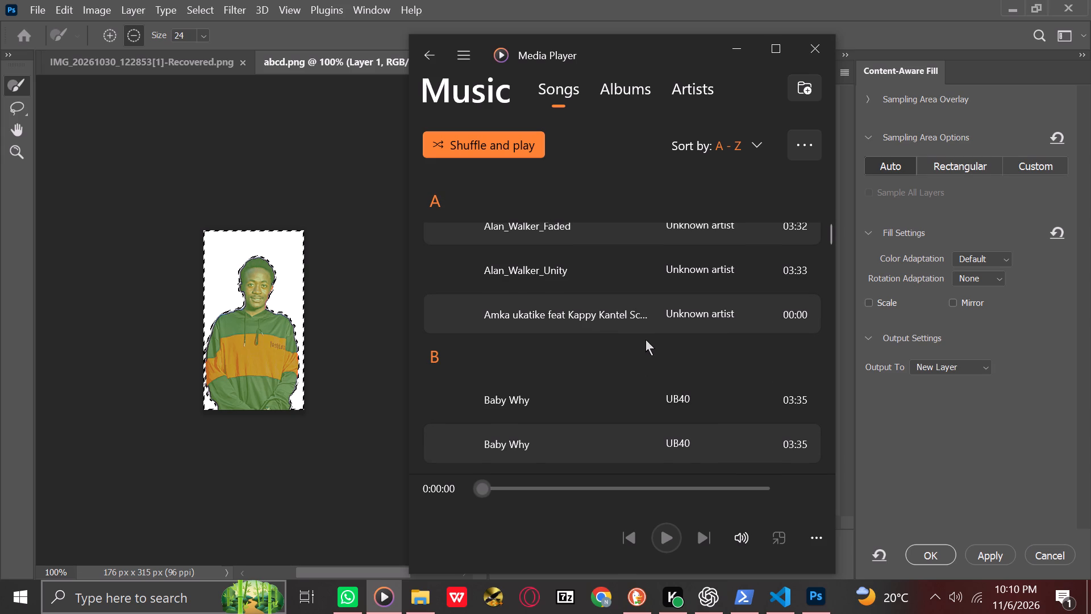
scroll(646, 339, down, 8)
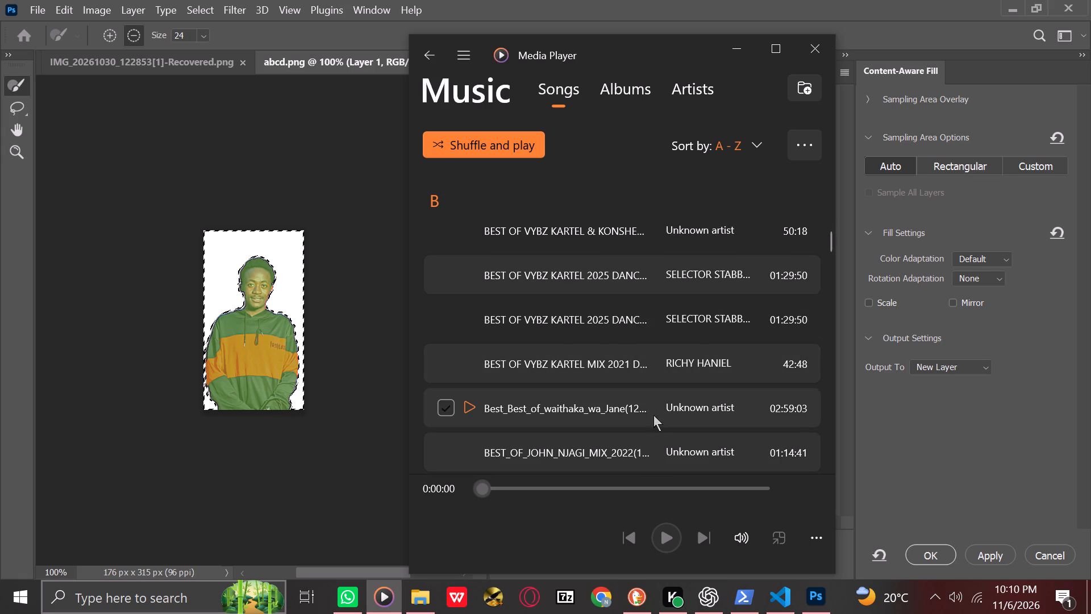
click(469, 407)
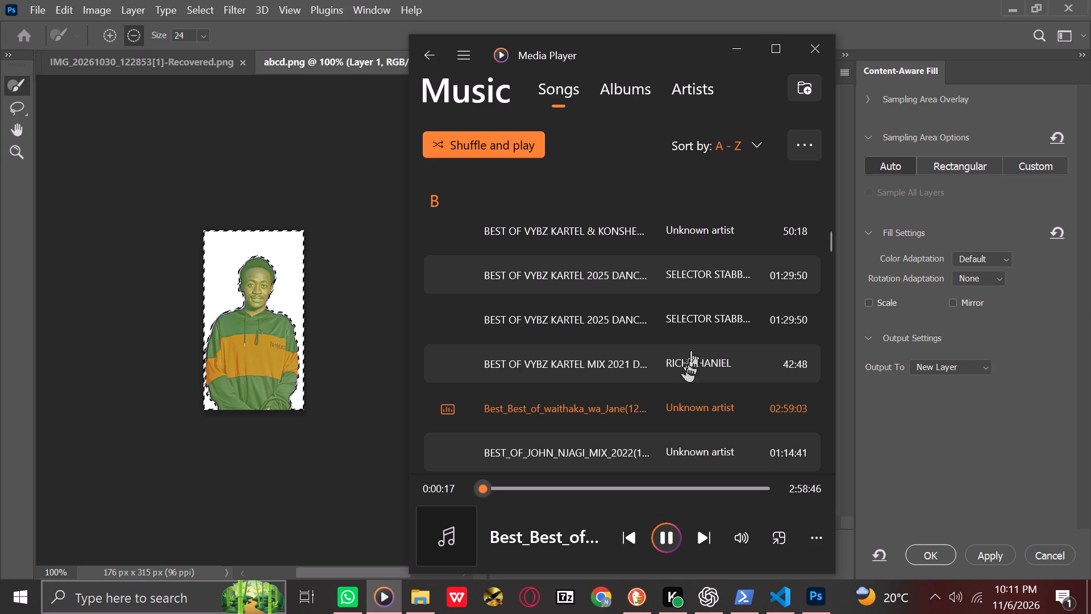
click(739, 48)
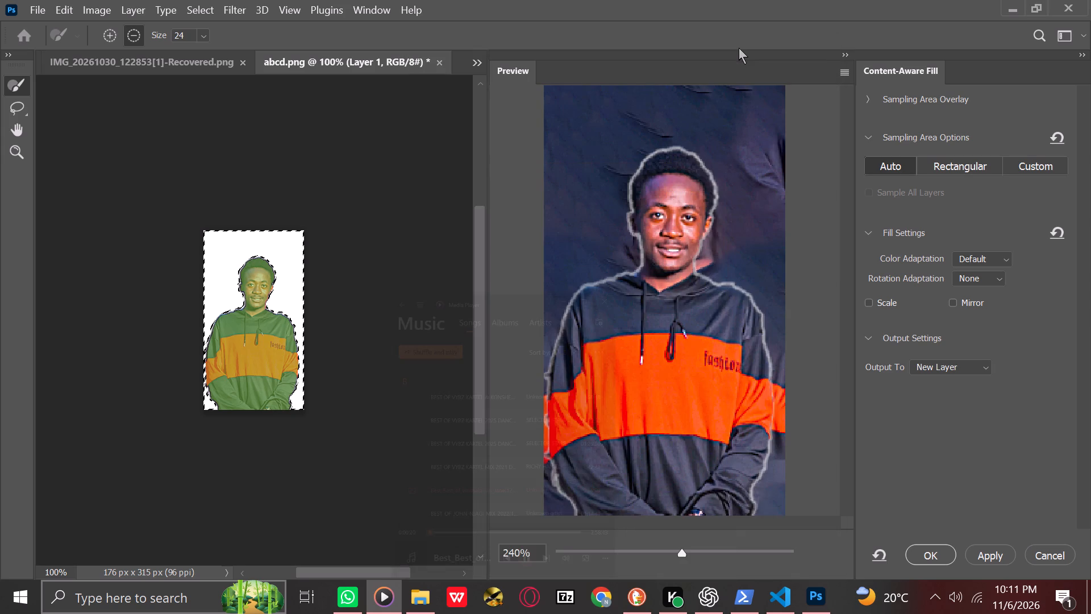
Set the system playback device to Headphones (LN-1028ANT Stereo).
click(964, 600)
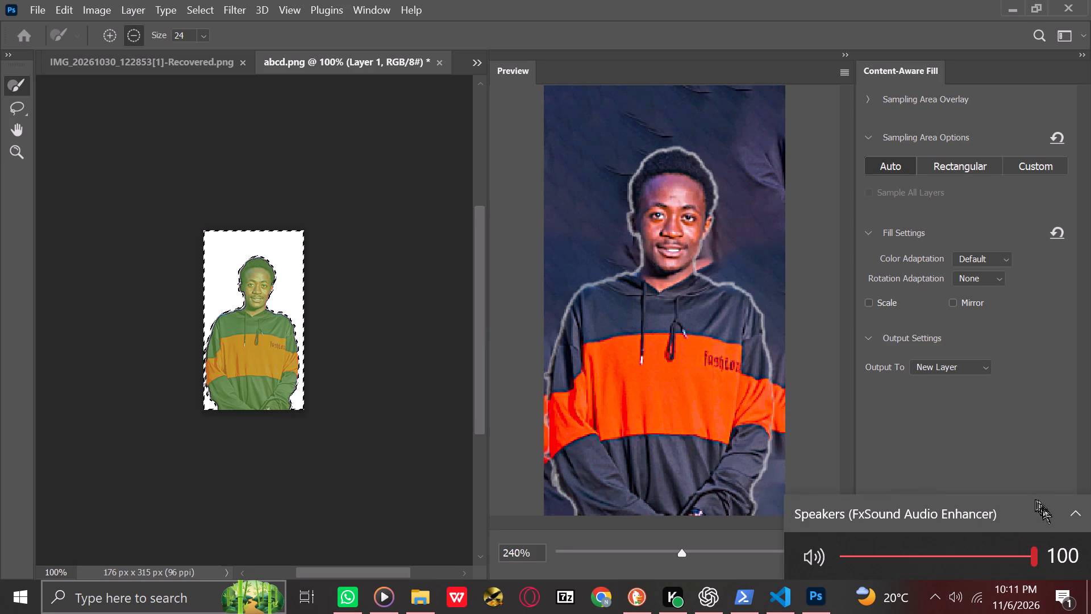
click(1069, 511)
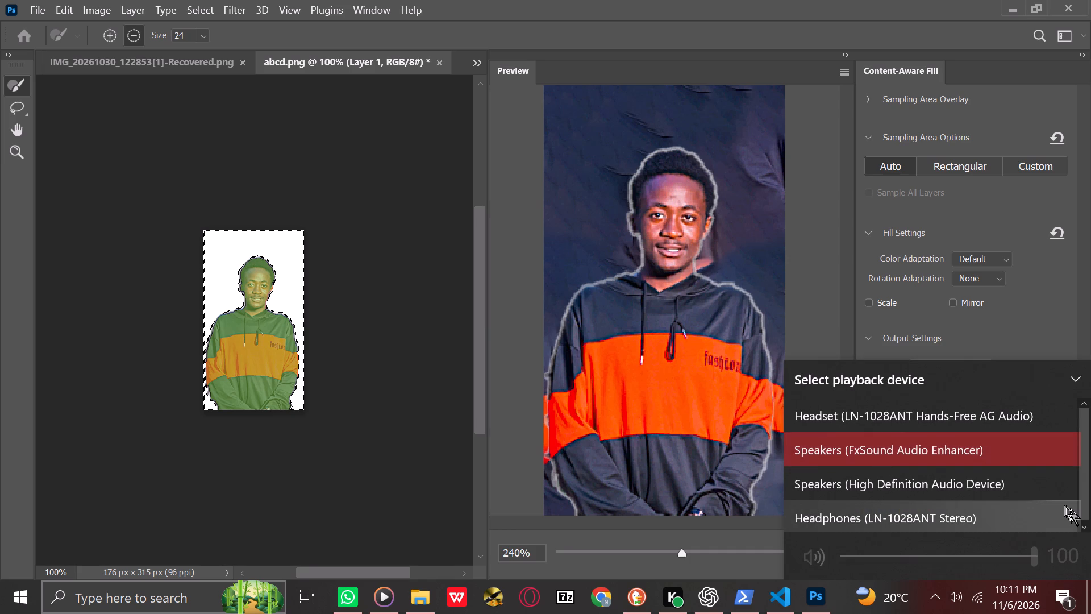
click(915, 512)
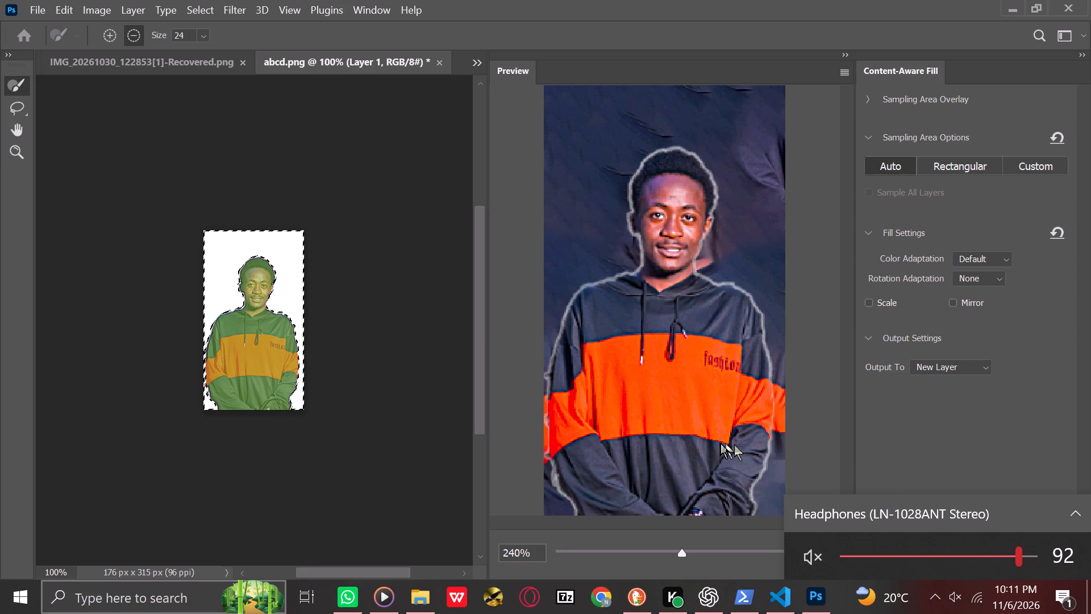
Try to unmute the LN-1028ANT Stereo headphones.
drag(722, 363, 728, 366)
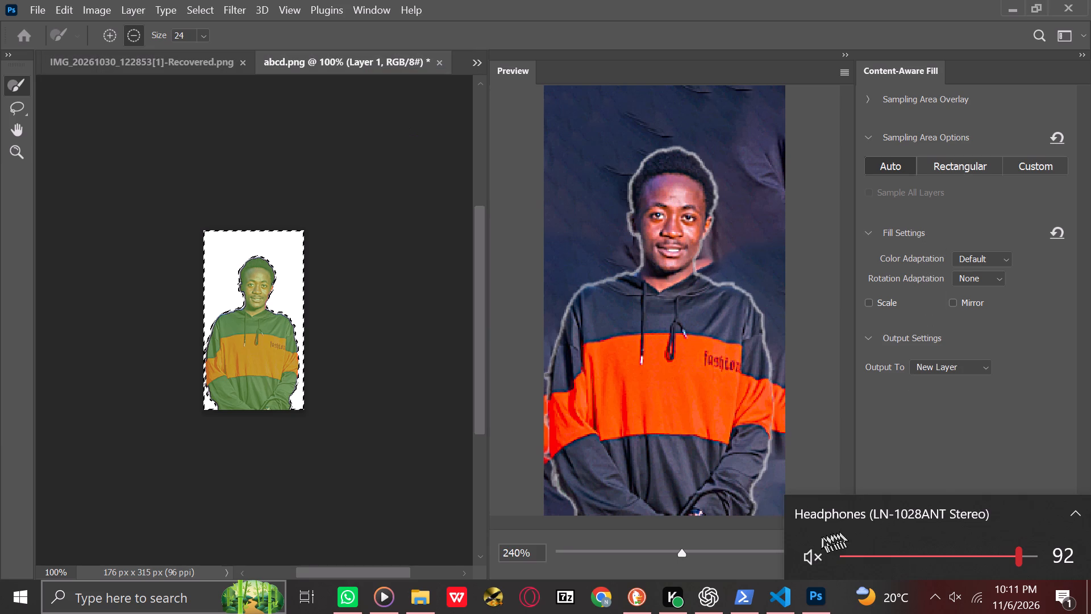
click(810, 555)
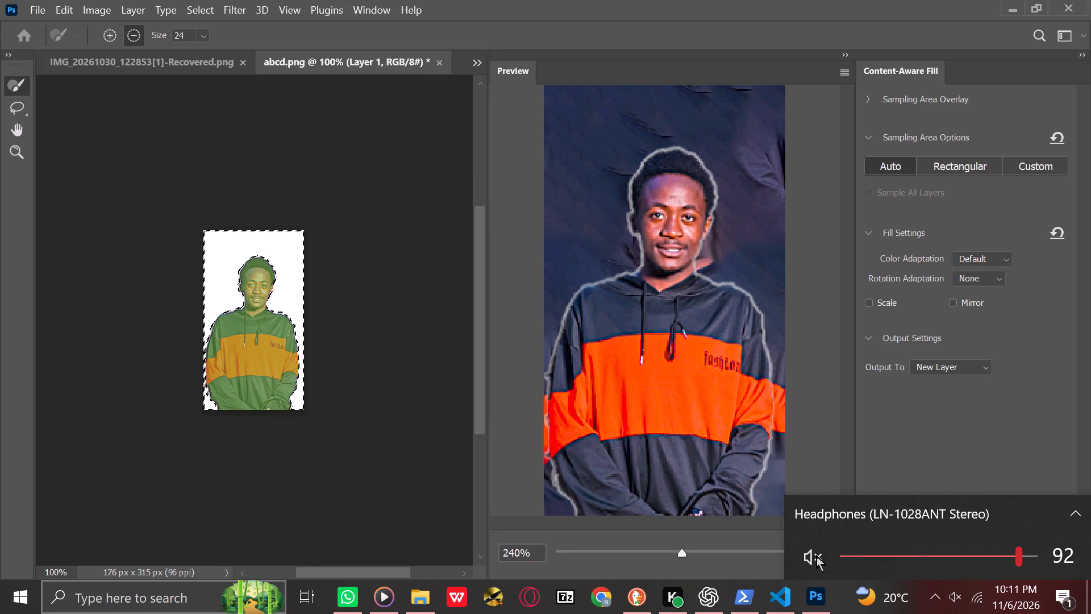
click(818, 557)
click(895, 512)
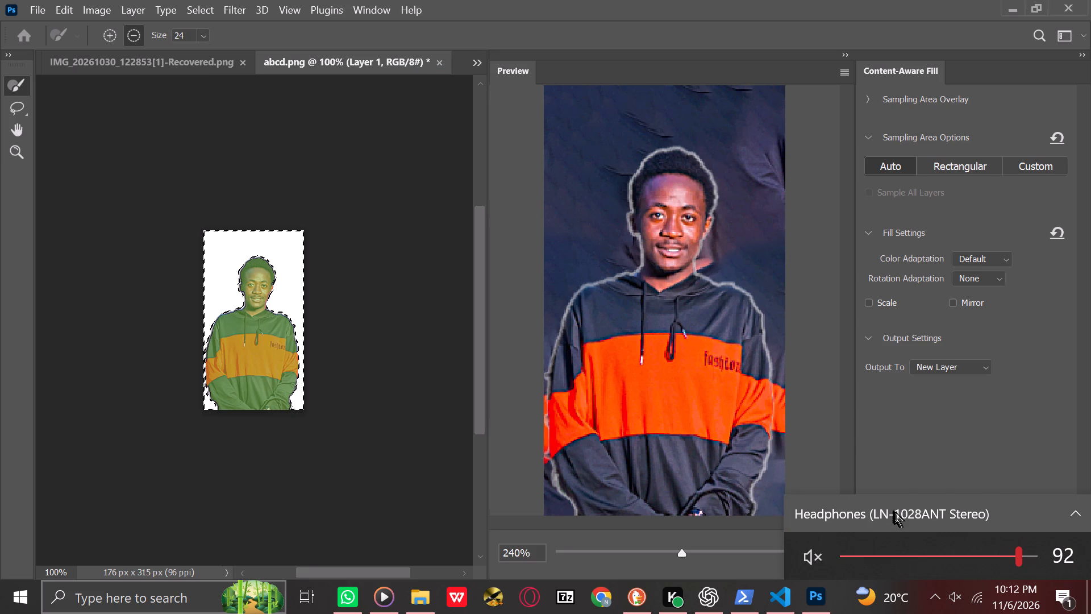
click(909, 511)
Switch back to Media Player and rewind the playing track to its start.
click(394, 593)
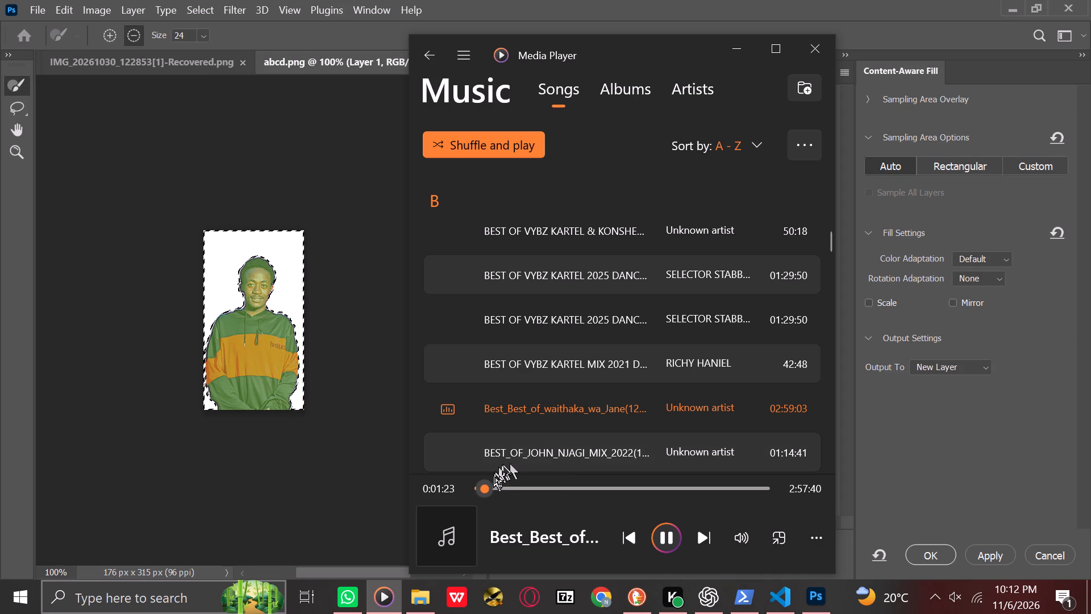
drag(490, 487, 463, 493)
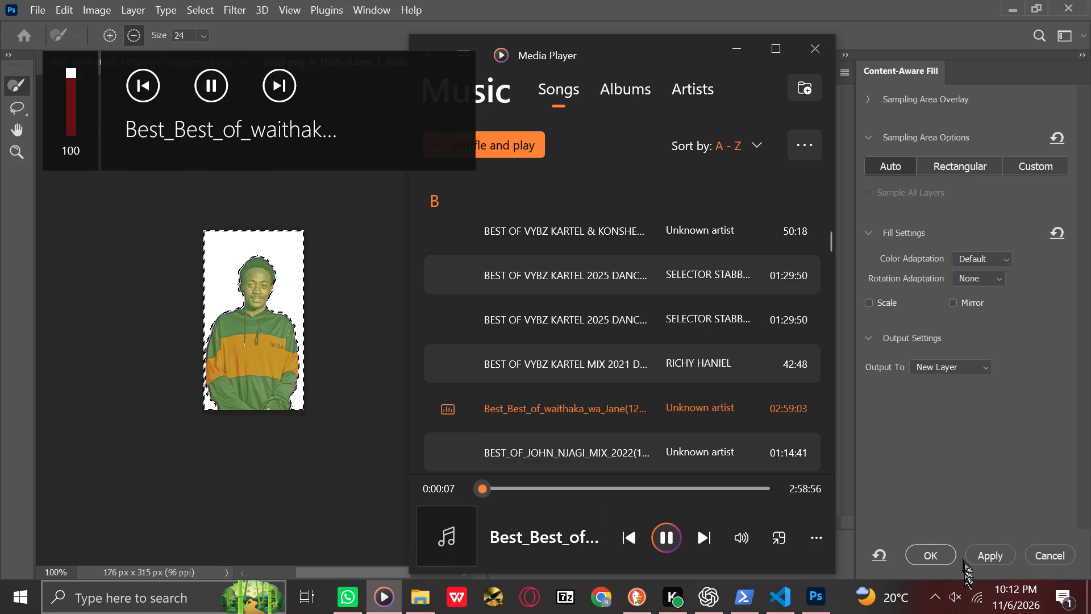
Try again to unmute the LN-1028ANT Stereo headphones, and lower their volume to 96.
click(955, 597)
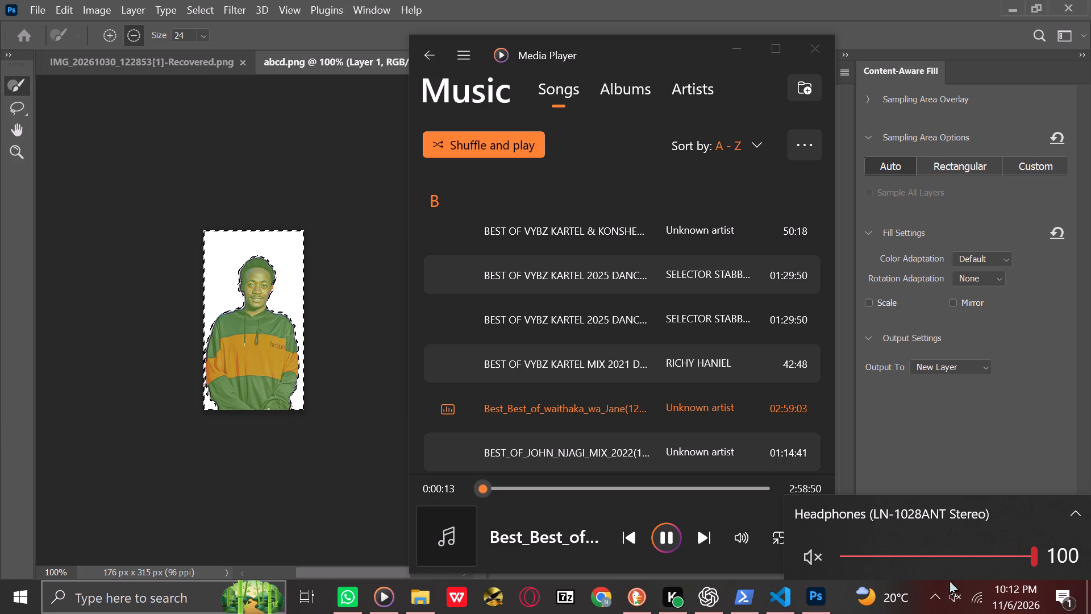
click(814, 553)
scroll(680, 354, down, 3)
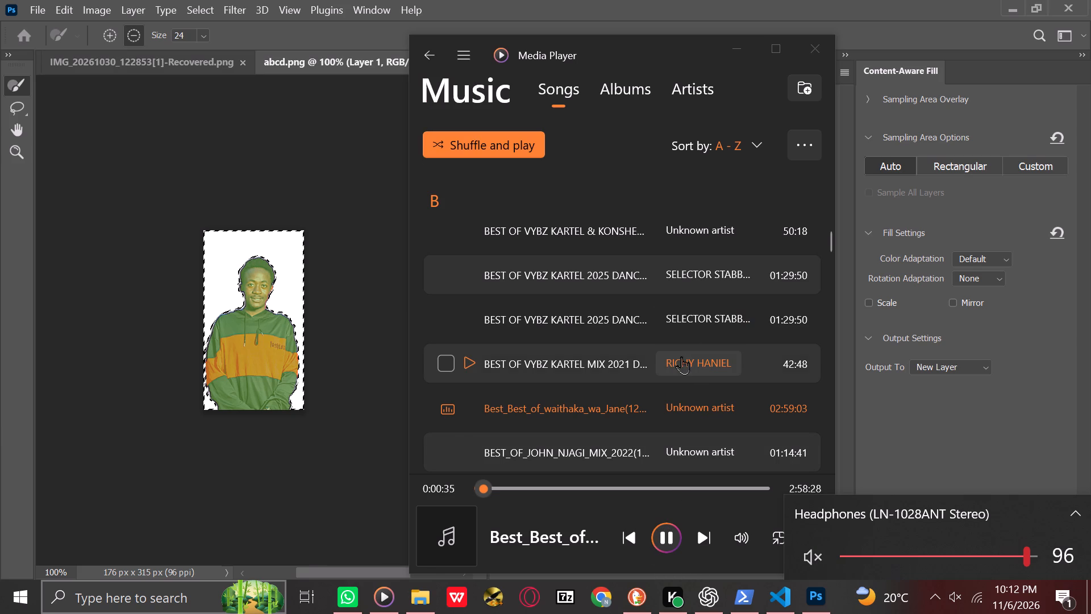